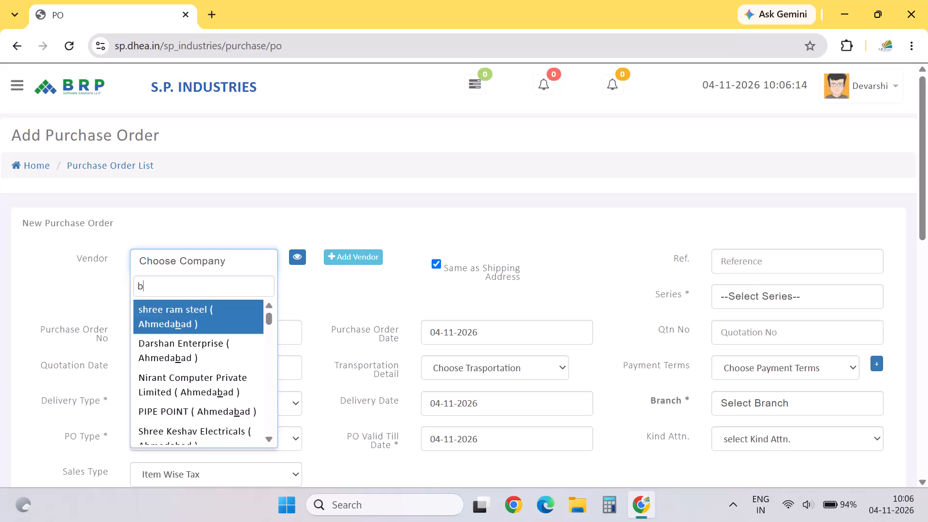
Fill the purchase order header with vendor D.Bhikhabhai & Co., series PO and branch Head Office.
key(Return)
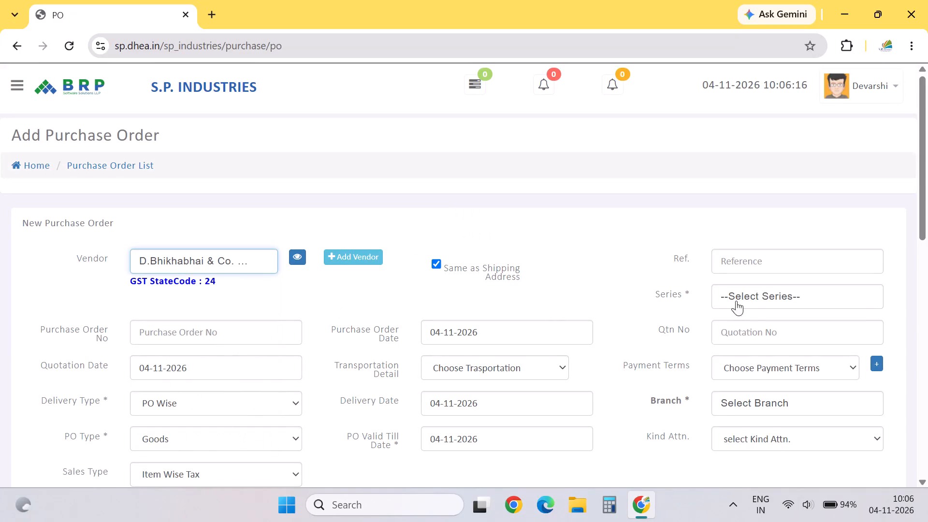
click(752, 291)
click(745, 362)
click(760, 389)
click(765, 420)
click(777, 394)
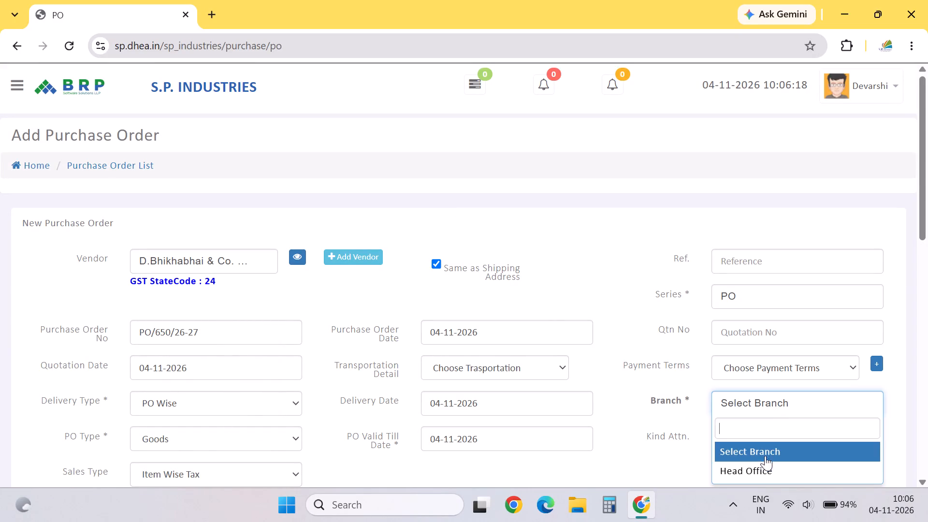
click(761, 466)
Find products matching 40 x 10 and choose M.S FLAT 40 X 10 (RAW00197) for the order item.
drag(927, 178, 922, 340)
click(304, 250)
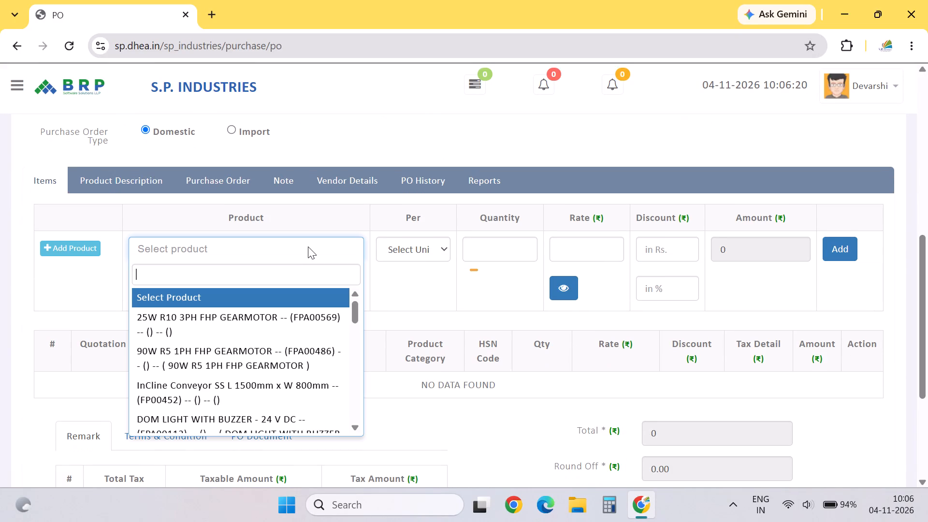
text(40 x 10)
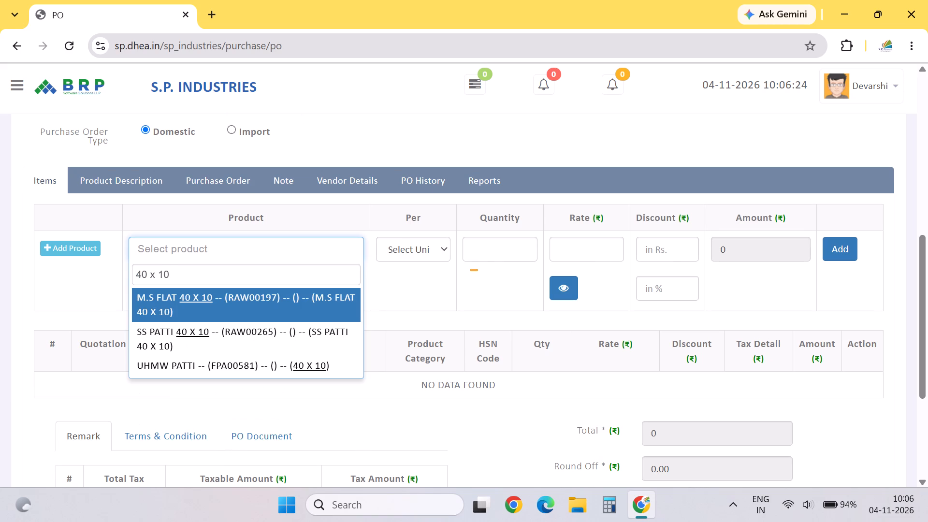
key(Down)
key(Up)
key(Down)
key(Up)
key(Down)
key(Up)
key(Down)
key(Down)
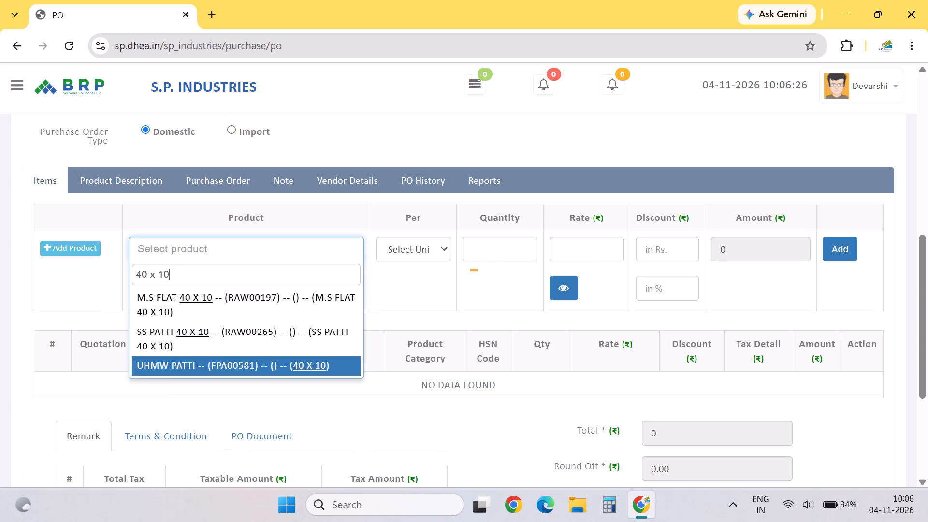
key(Up)
key(Up)
key(Return)
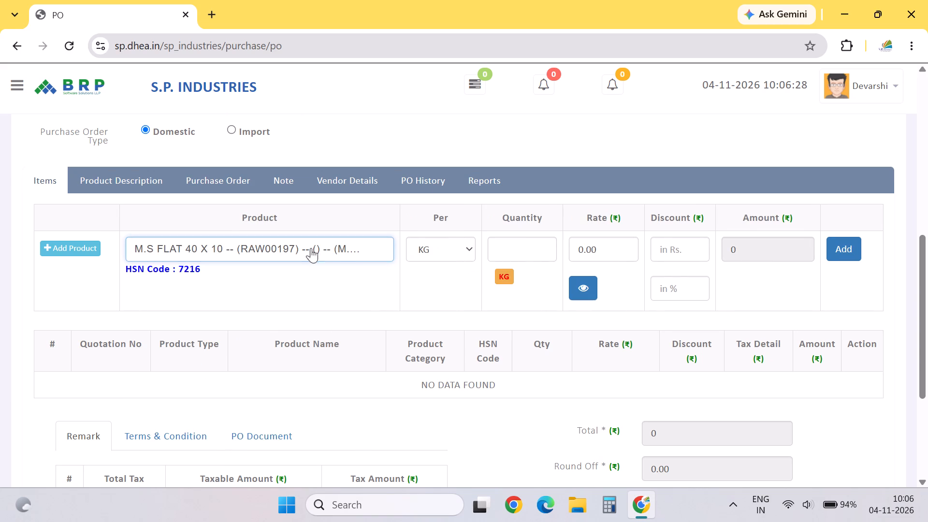
Add the M.S FLAT item to the order with quantity 75 KG and rate 72.50.
click(510, 253)
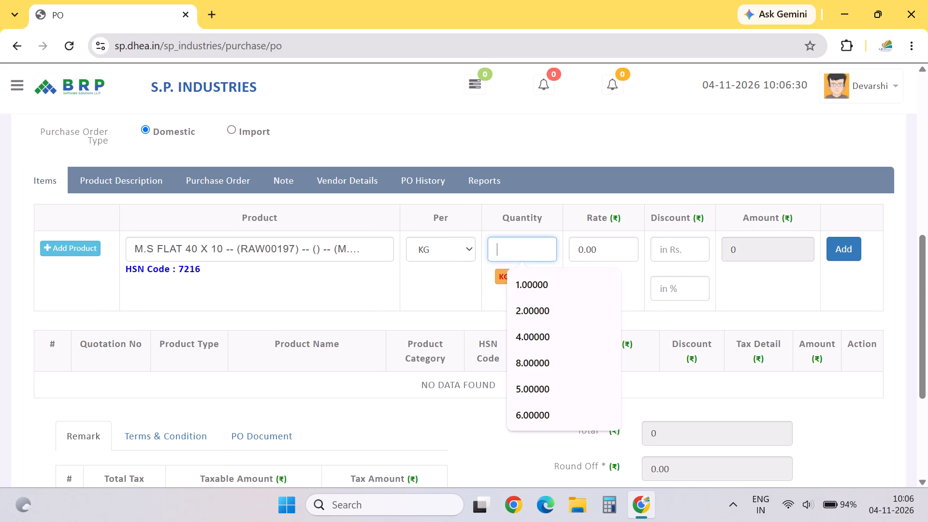
text(75)
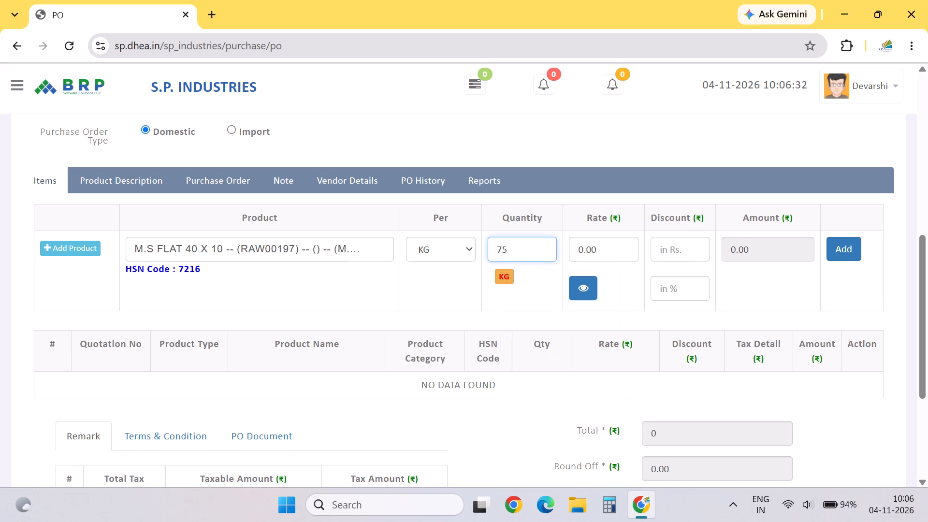
key(Tab)
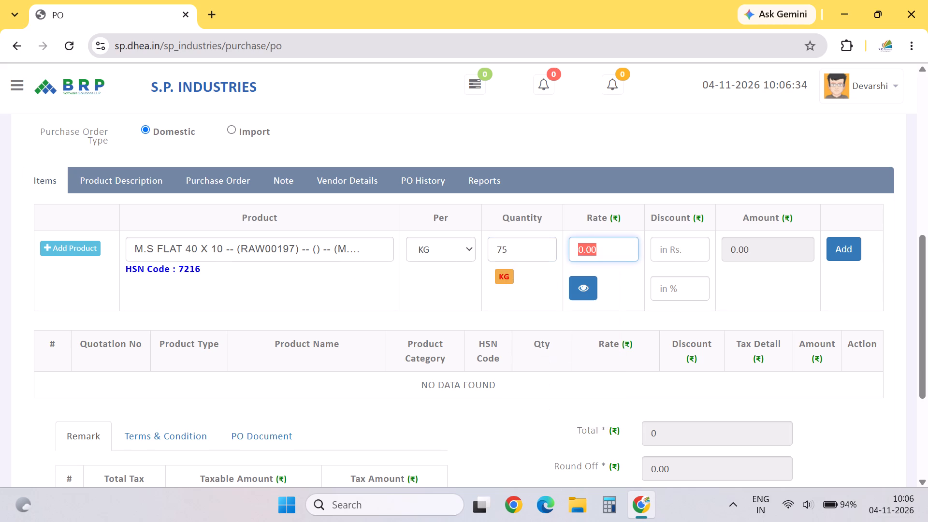
text(72.50)
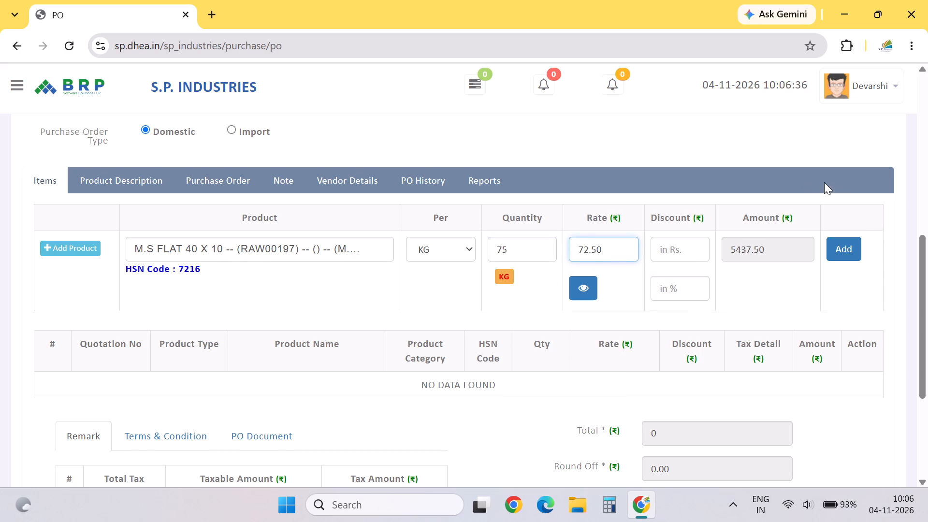
click(848, 269)
click(849, 250)
Add a Freight Charge IN bill sundry of 300 to the purchase order.
drag(927, 260, 927, 373)
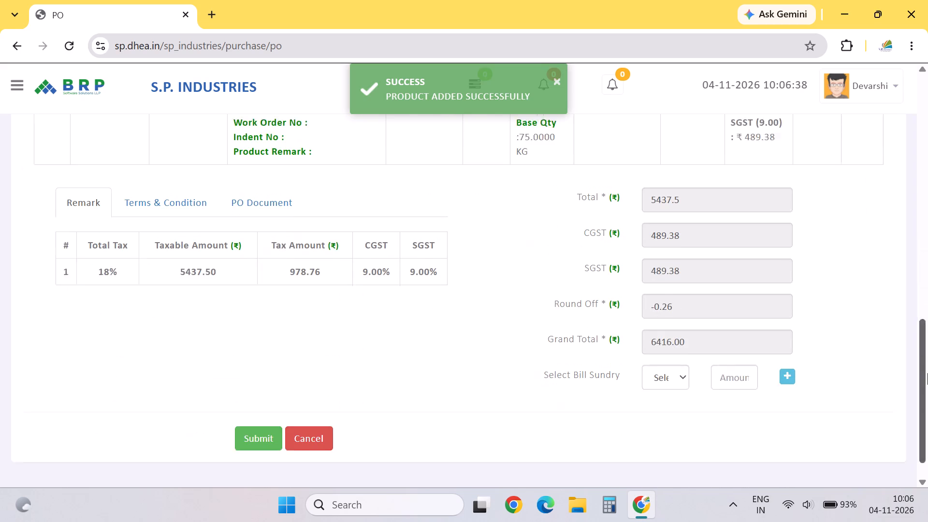
drag(927, 373, 920, 417)
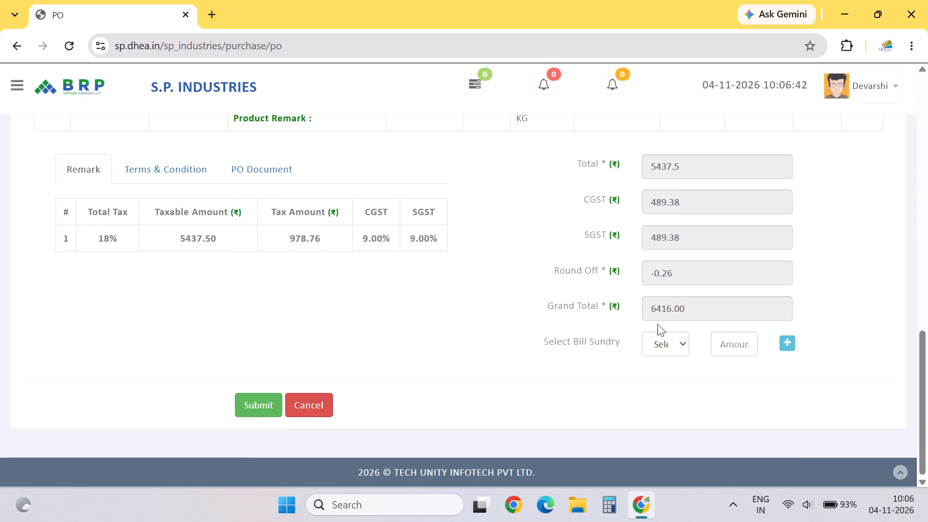
drag(921, 373, 921, 363)
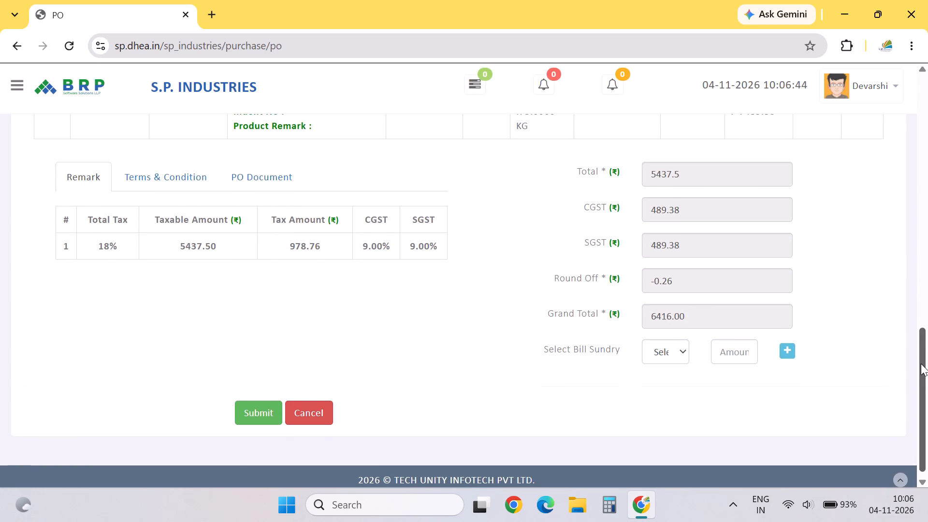
drag(921, 363, 927, 275)
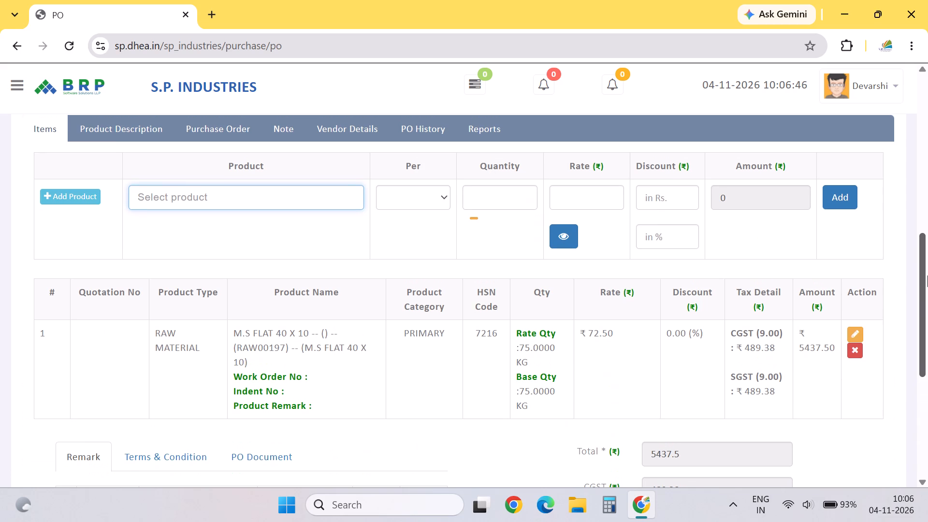
drag(927, 275, 927, 273)
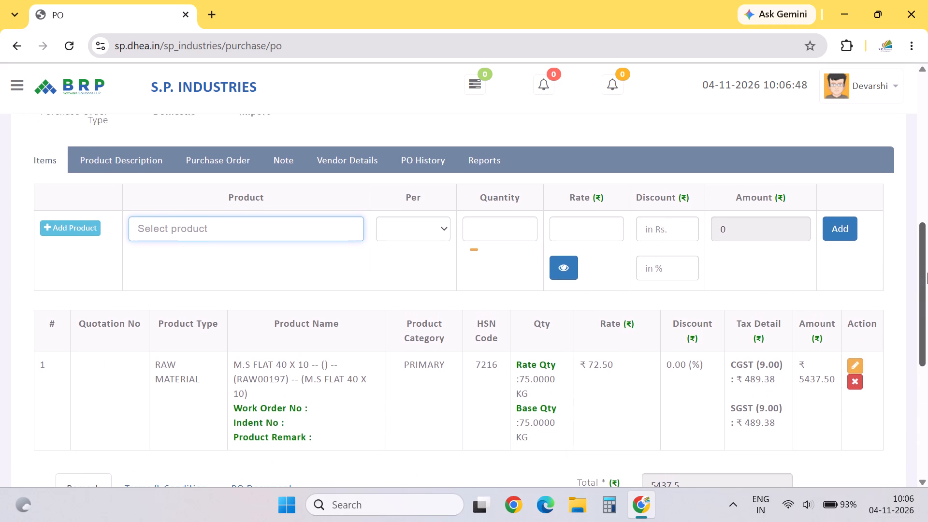
drag(927, 273, 927, 359)
click(688, 397)
click(682, 393)
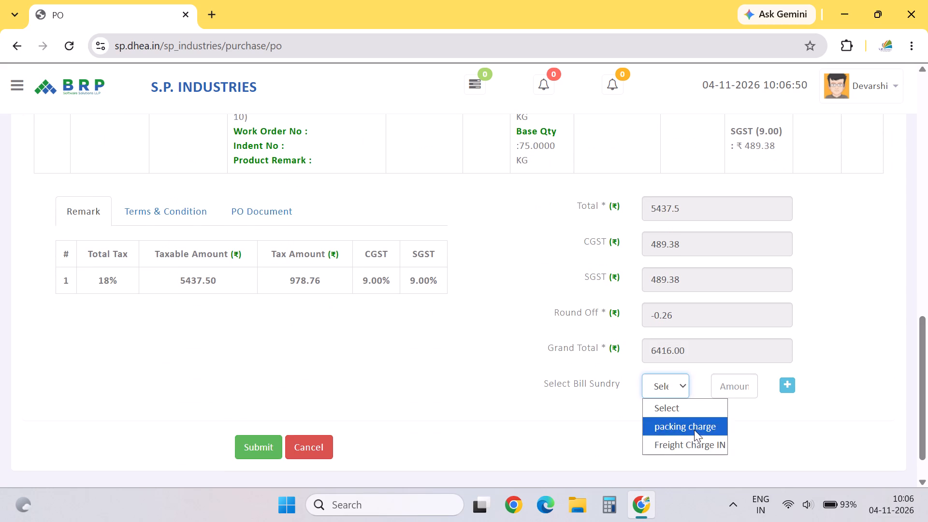
click(696, 441)
click(724, 396)
text(300)
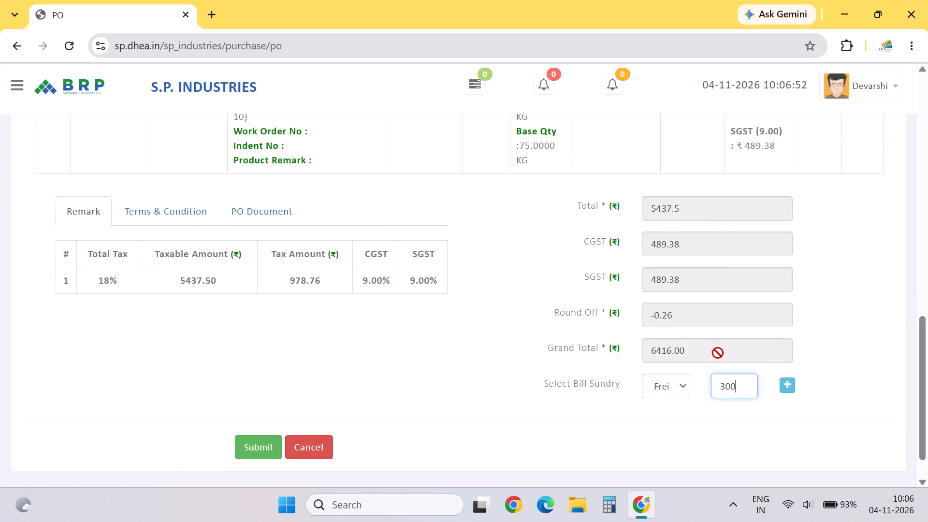
click(790, 388)
Edit the M.S FLAT 40 X 10 item and update its rate to 72.51.
drag(923, 365, 927, 407)
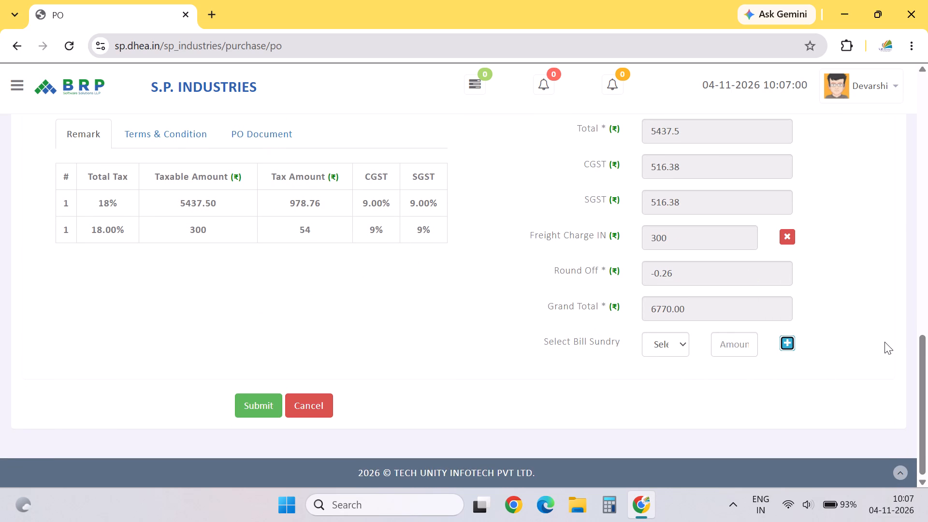
drag(927, 391, 920, 327)
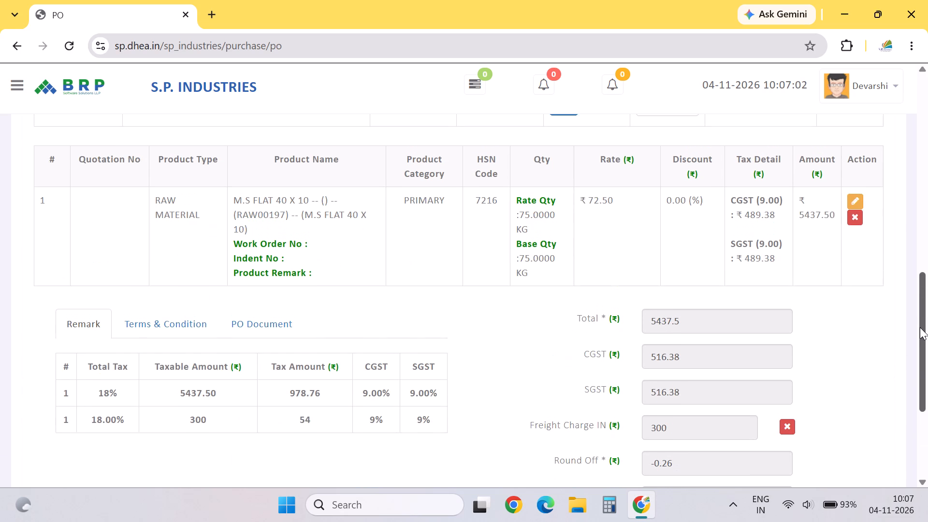
drag(920, 327, 918, 327)
click(858, 201)
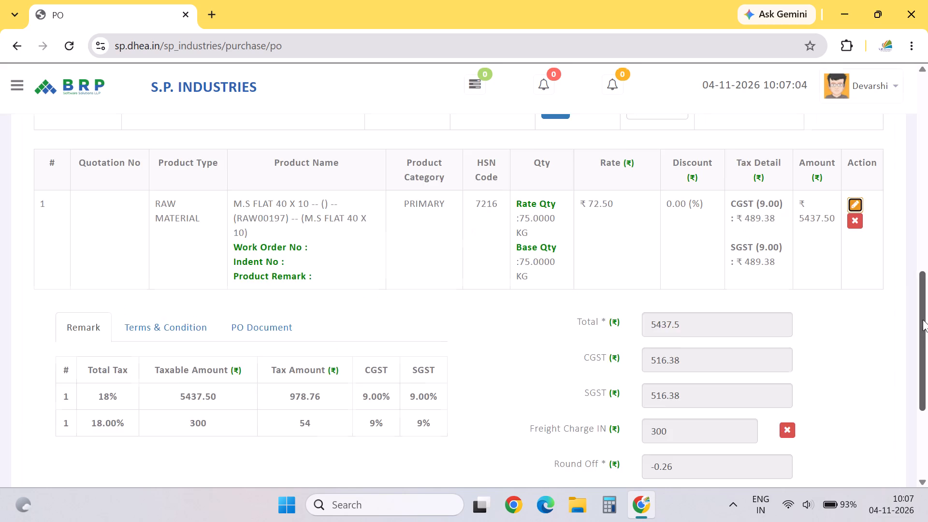
drag(923, 319, 924, 279)
click(586, 195)
key(BackSpace)
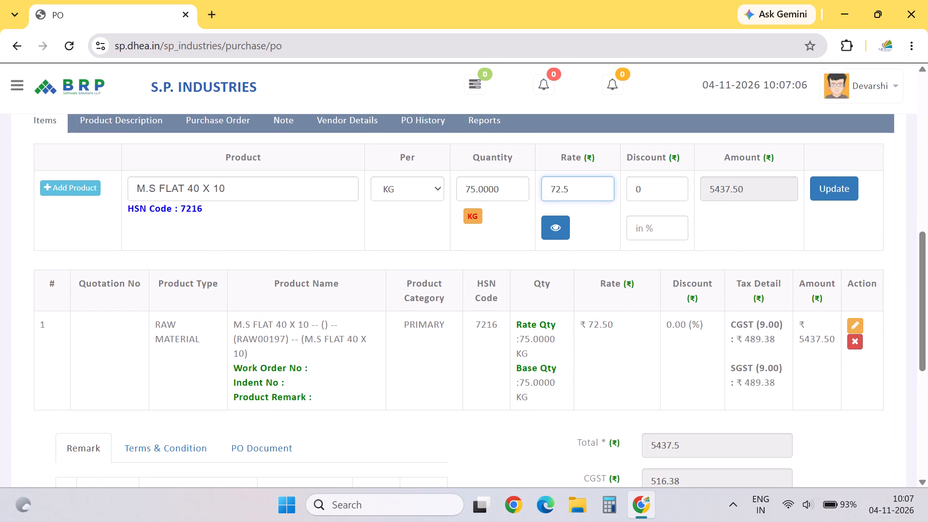
key(1)
click(830, 177)
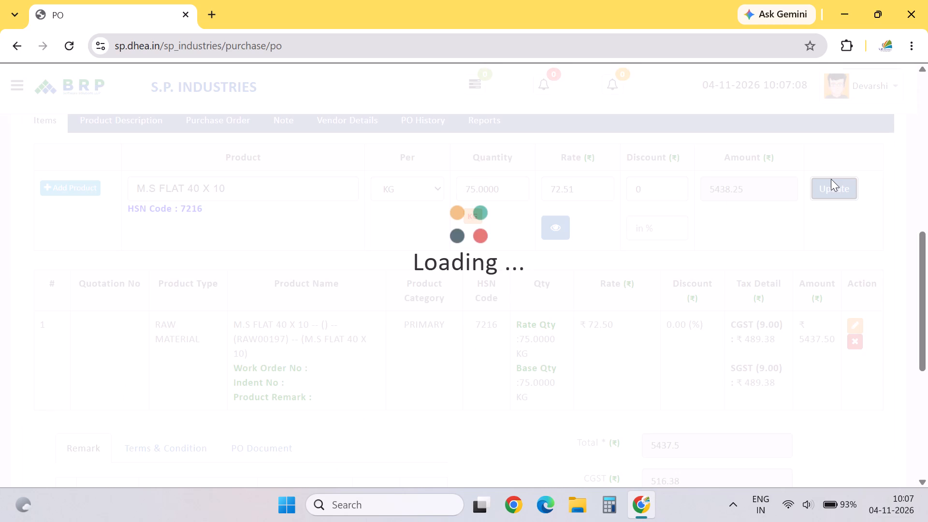
Submit the purchase order.
drag(927, 288, 927, 410)
click(266, 405)
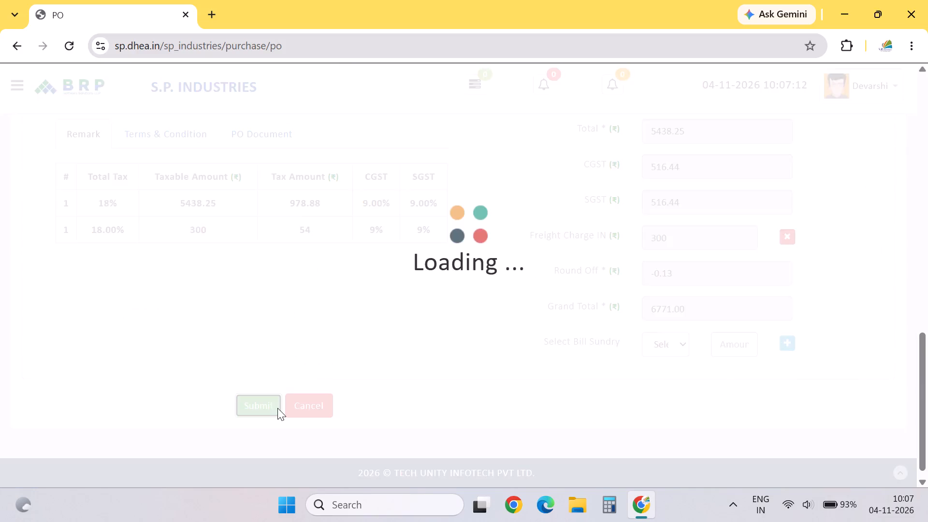
Set the approval status of purchase order PO/650/26-27 to Approve and add it.
drag(927, 219, 927, 327)
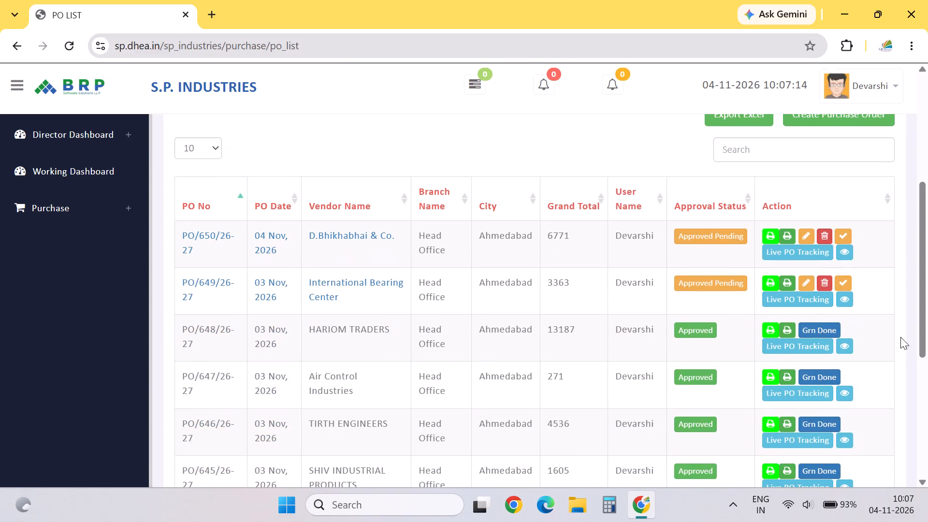
click(845, 242)
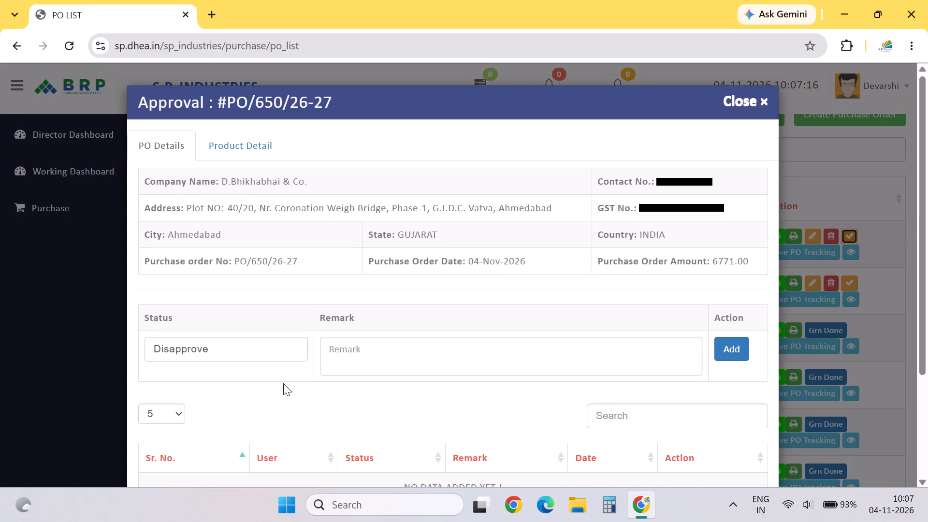
click(266, 355)
click(261, 421)
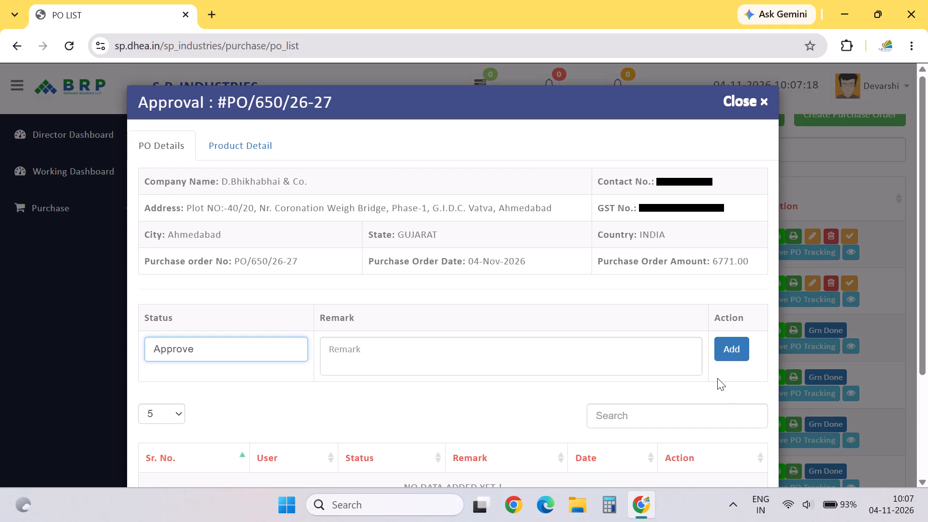
click(736, 350)
Go to the Pending Inward List and start a G.R.N. for purchase order PO/650/26-27.
click(60, 228)
click(73, 210)
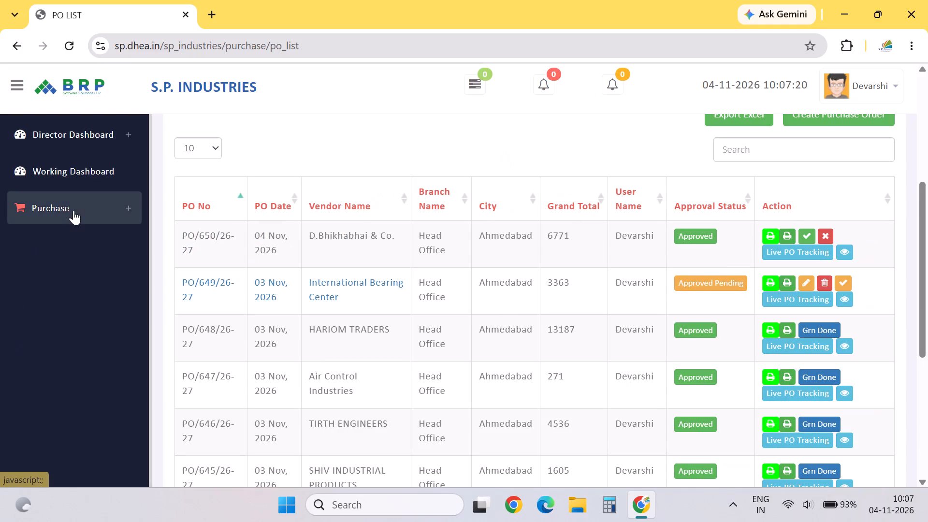
click(93, 336)
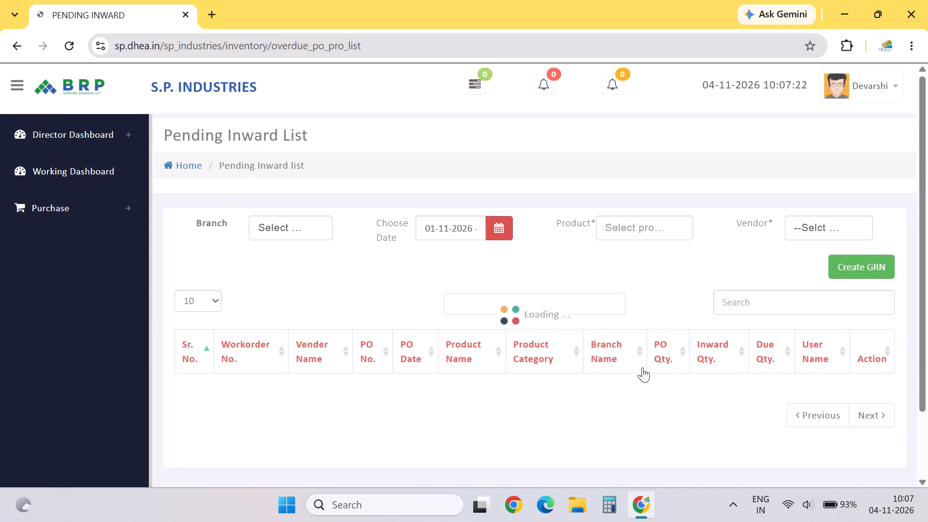
click(867, 386)
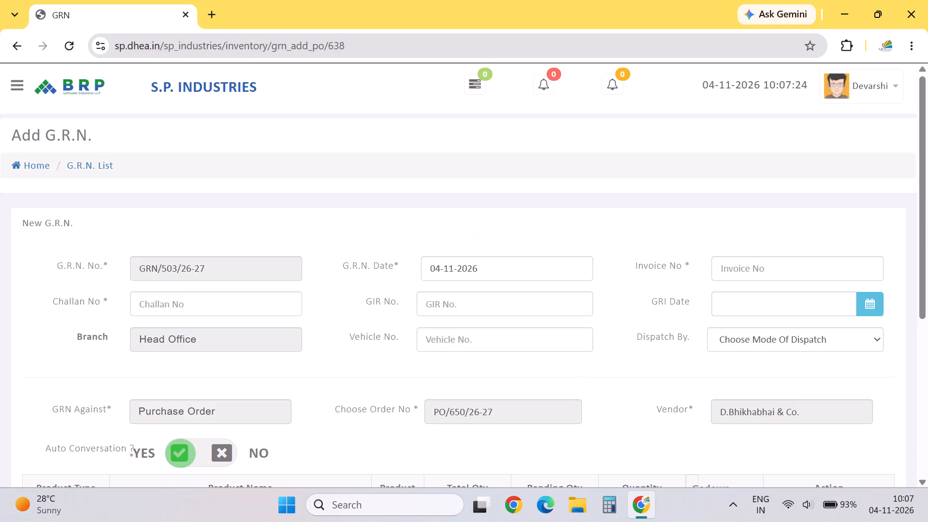
Set the G.R.N. date to 03-11-2026 and enter invoice number CM-864.
click(522, 267)
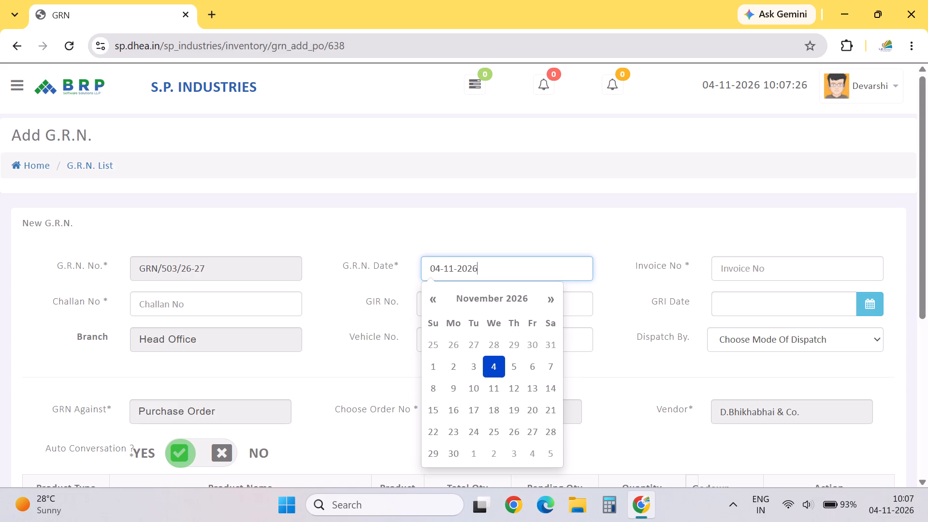
click(478, 372)
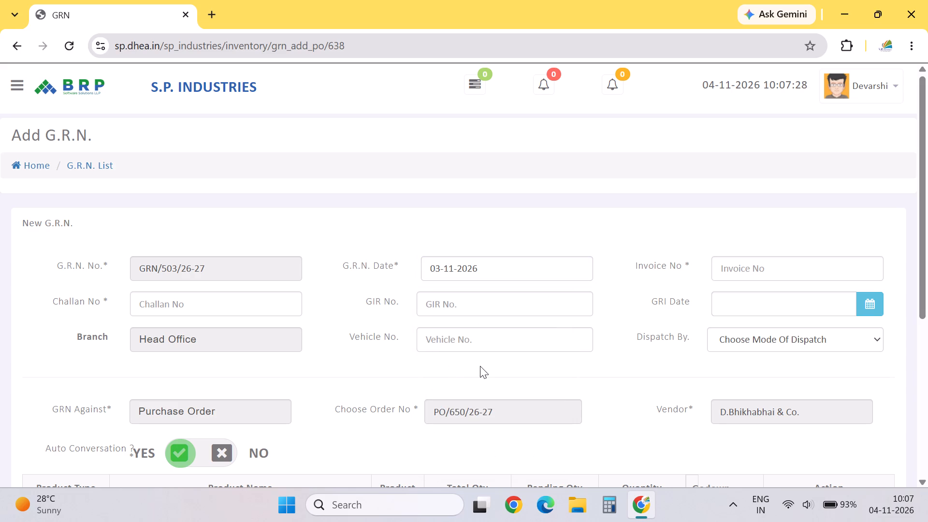
click(775, 271)
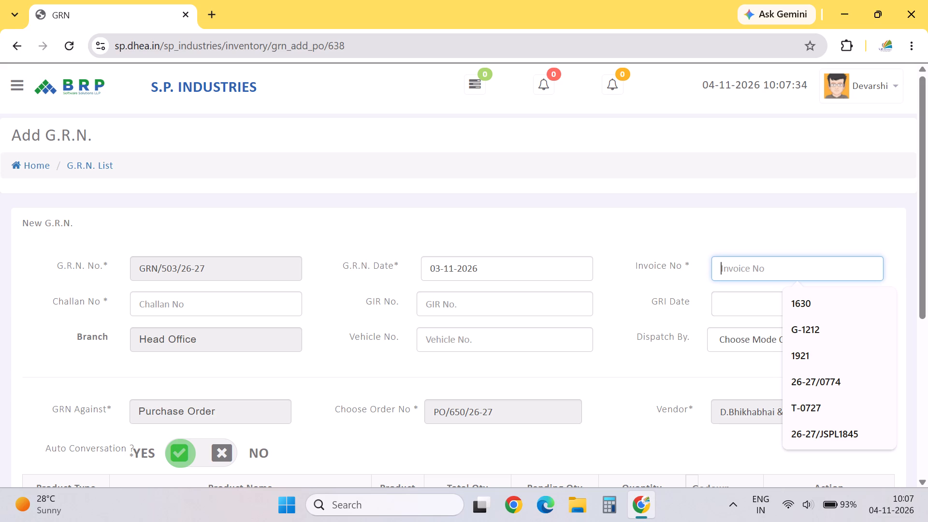
text(cm)
key(BackSpace)
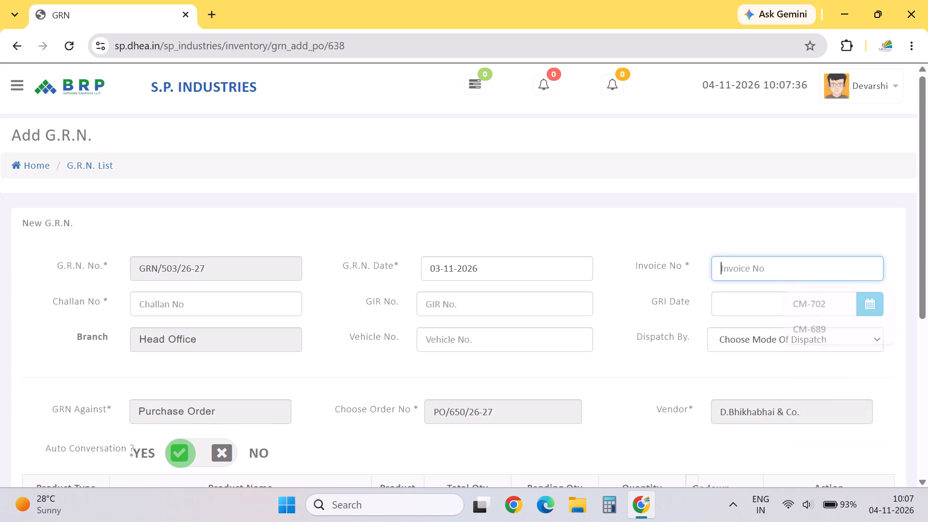
text(CM)
key(minus)
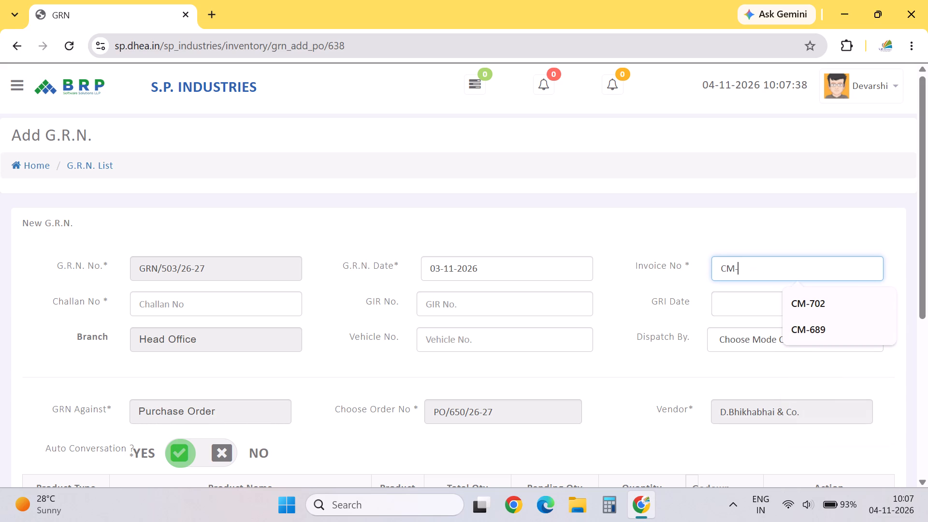
text(864)
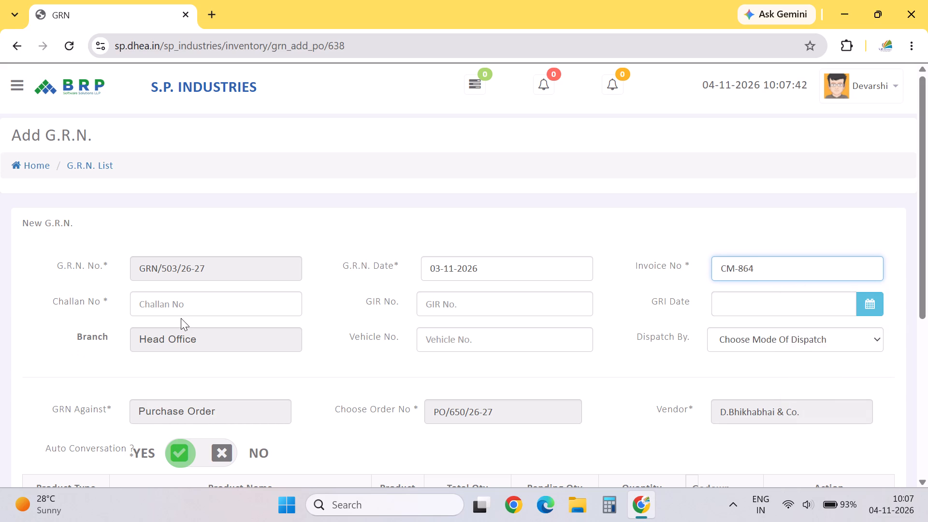
Copy the invoice number CM-864 into the G.R.N.'s challan number and set the dispatch mode to ROAD.
click(191, 301)
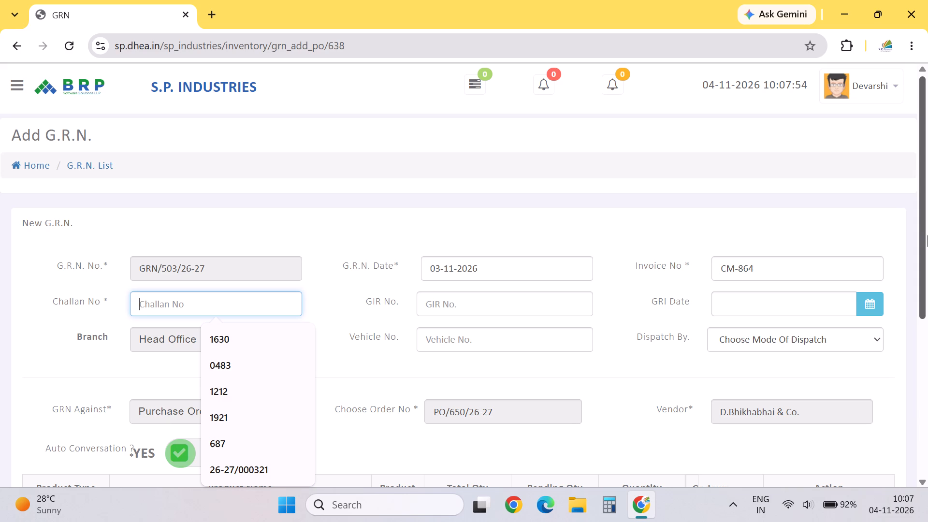
double_click(815, 264)
double_click(815, 264)
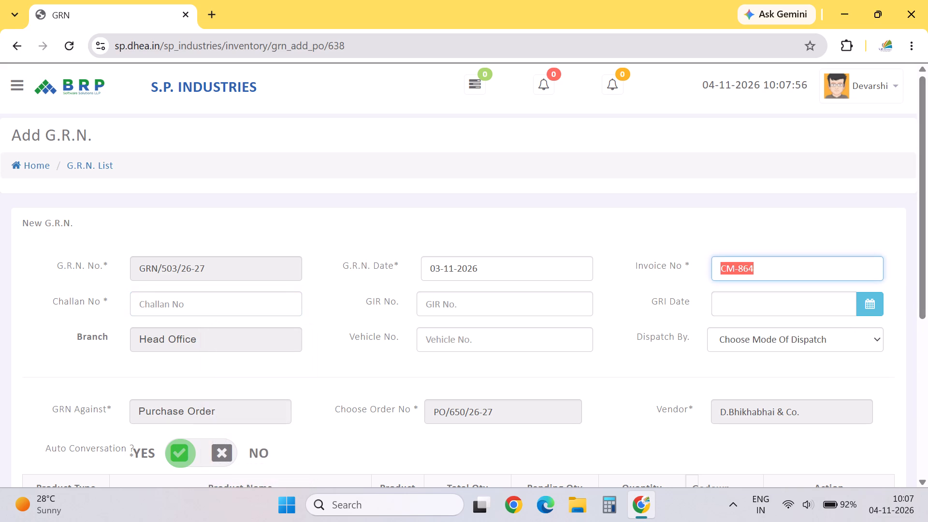
key(ctrl+c)
click(251, 319)
ctrl+click(260, 296)
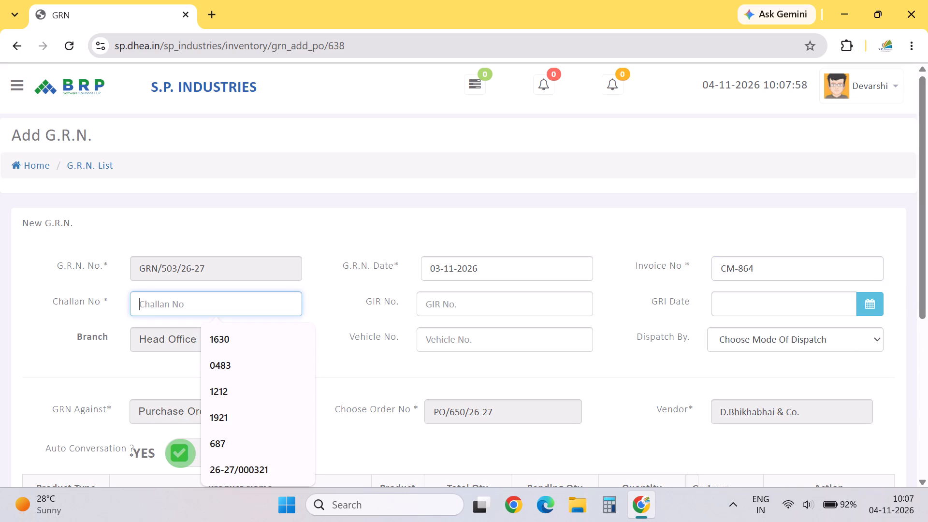
key(ctrl+v)
click(797, 350)
drag(791, 369, 790, 376)
Enter a received quantity of 75 KG for M.S FLAT 40 X 10 and submit the G.R.N.
drag(927, 244, 927, 314)
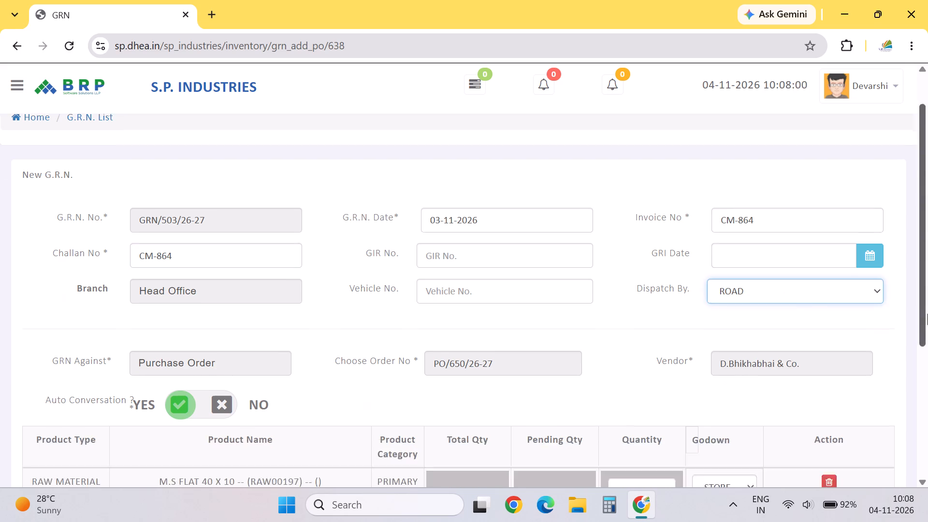
drag(927, 314, 927, 369)
click(614, 323)
text(75)
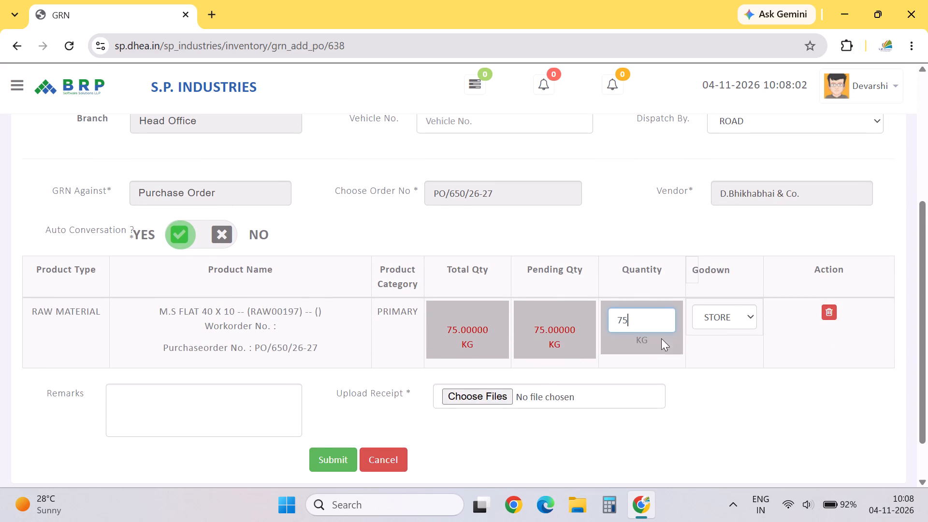
drag(916, 345, 922, 339)
drag(927, 351, 927, 466)
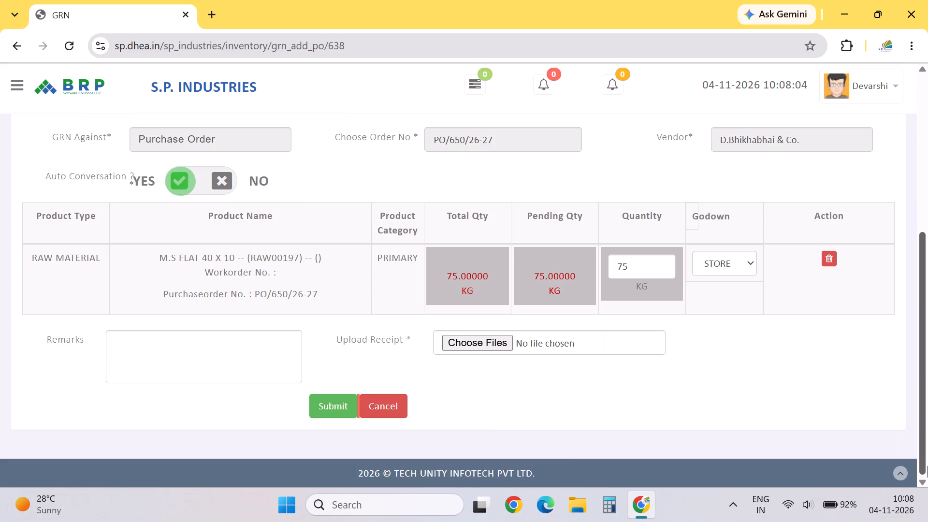
drag(927, 466, 925, 521)
click(343, 407)
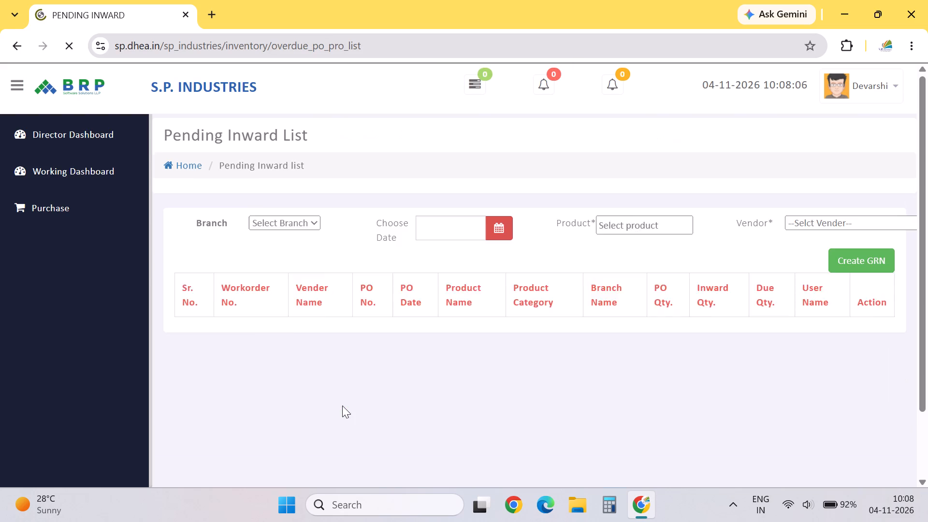
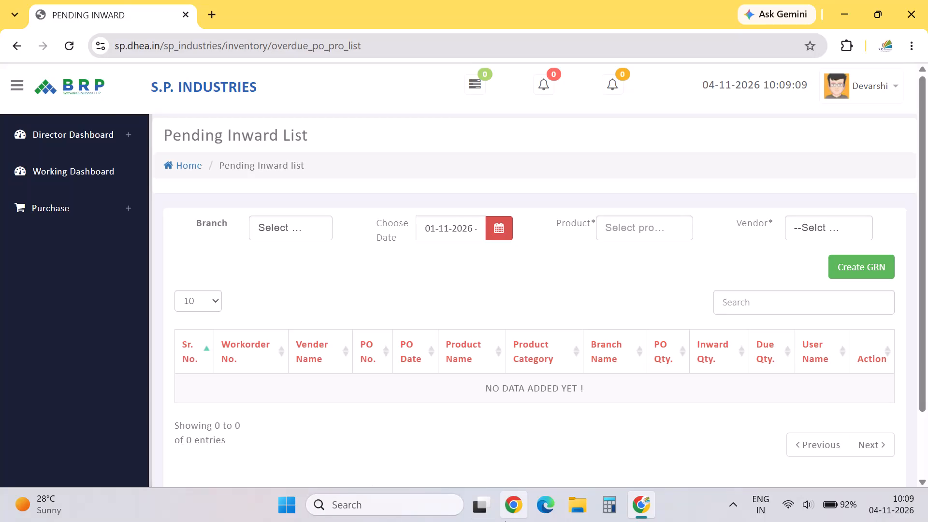
Go to the Purchase Order List in the Purchase module.
click(80, 198)
click(53, 309)
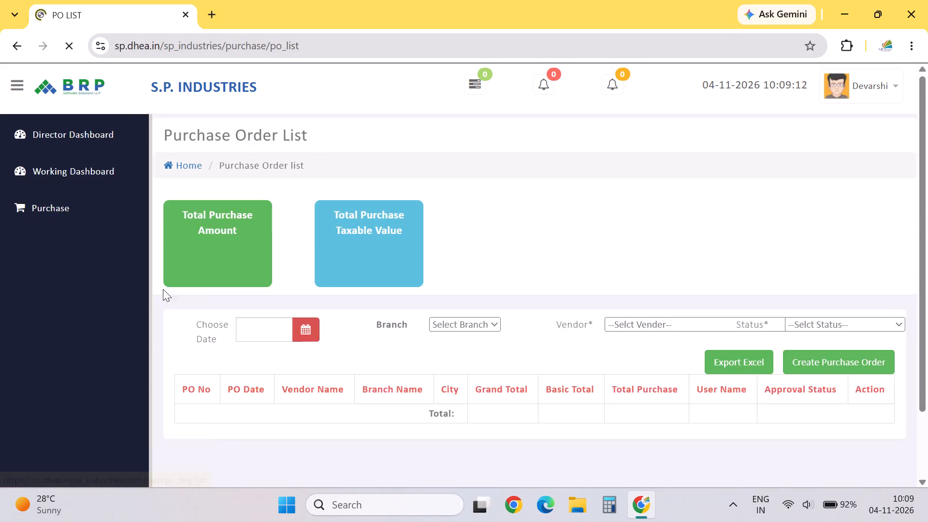
Switch to Microsoft Edge.
drag(565, 499, 564, 506)
click(543, 508)
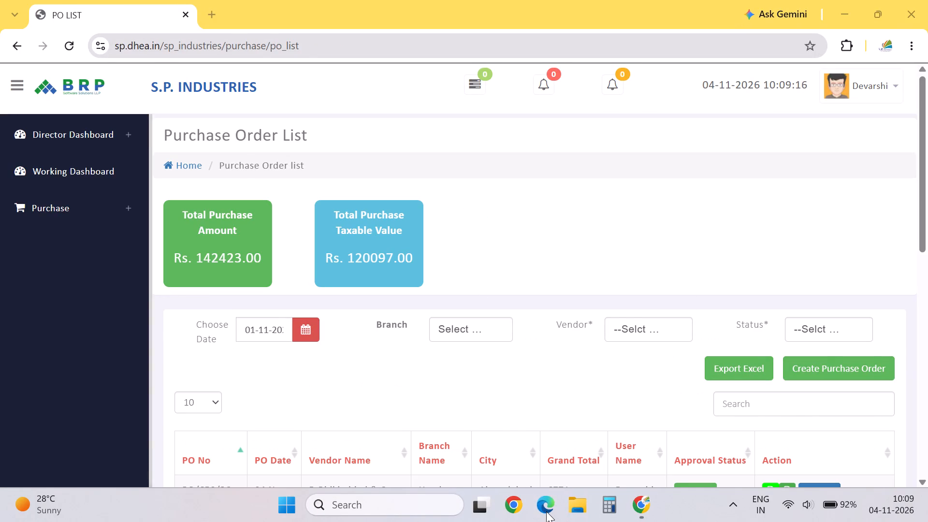
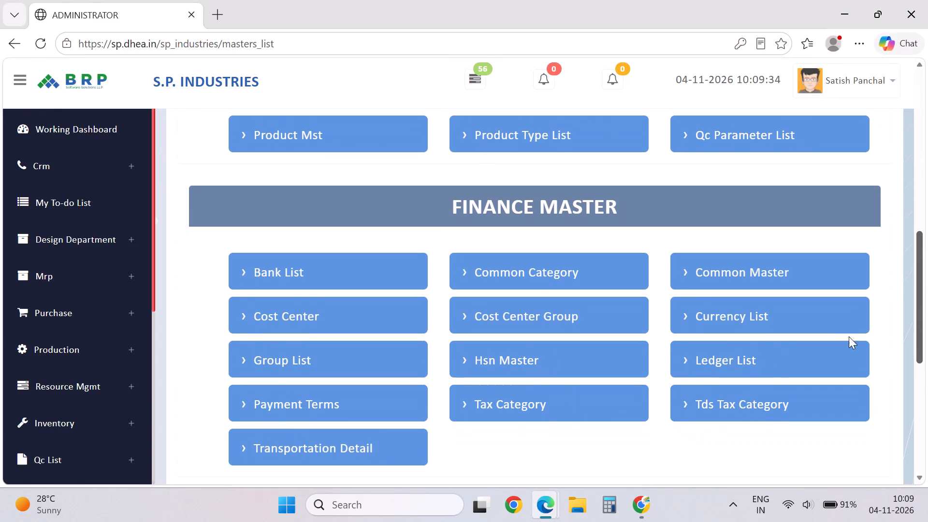
Open the Ledger List from the Finance Master section of the masters list.
drag(927, 313, 927, 312)
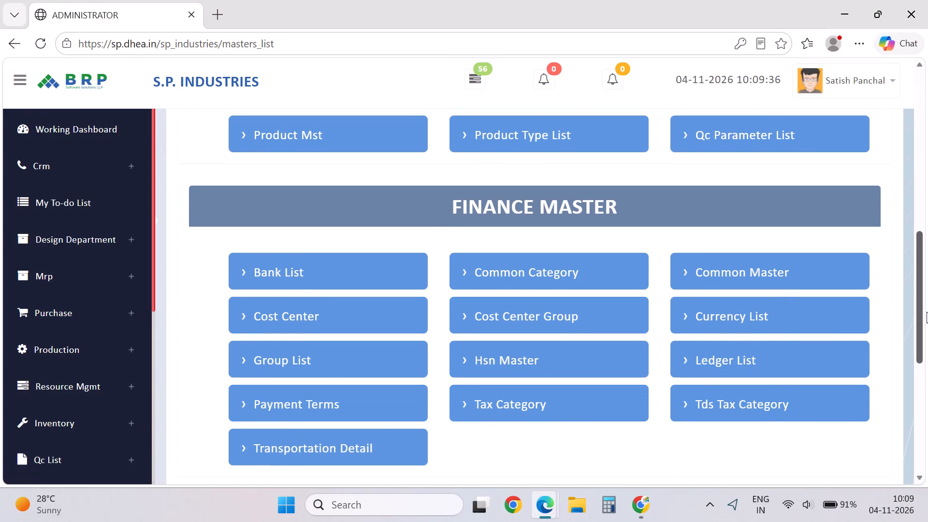
drag(927, 312, 926, 336)
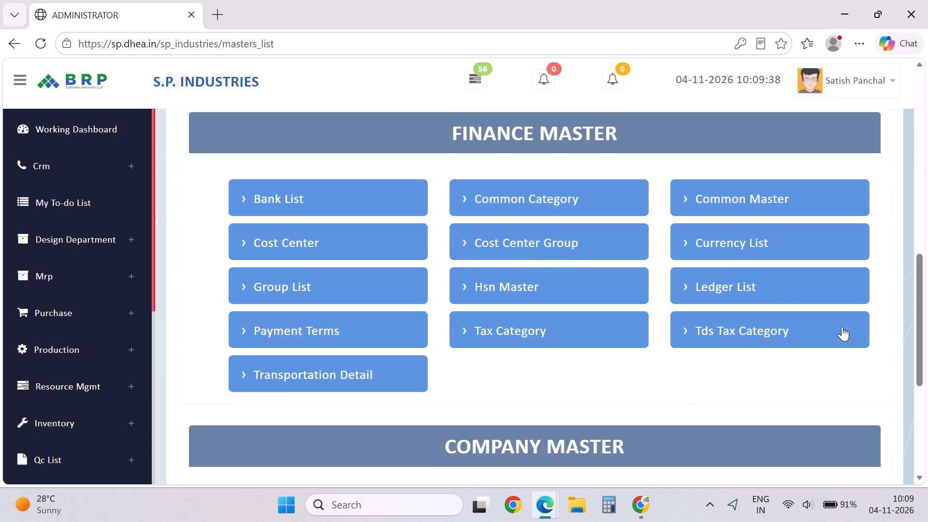
click(767, 290)
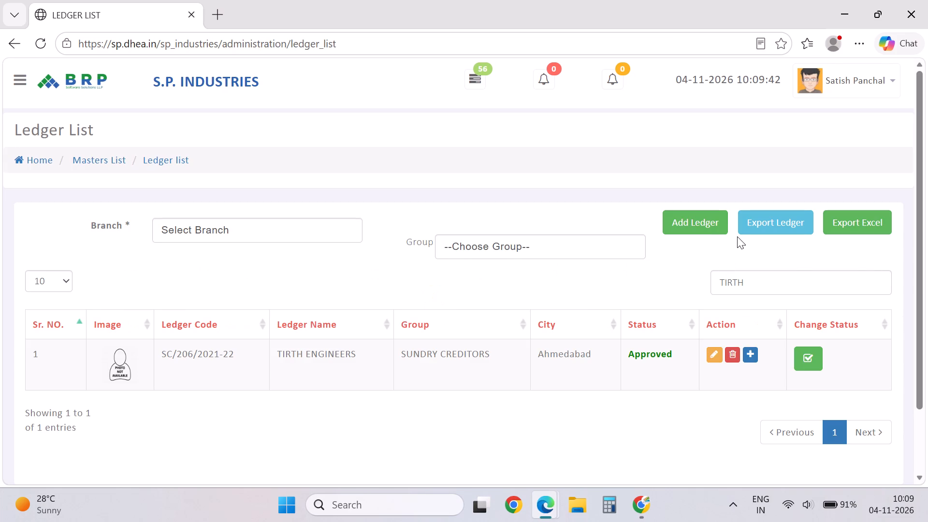
Clear the search filter on the ledger list.
drag(768, 287, 680, 303)
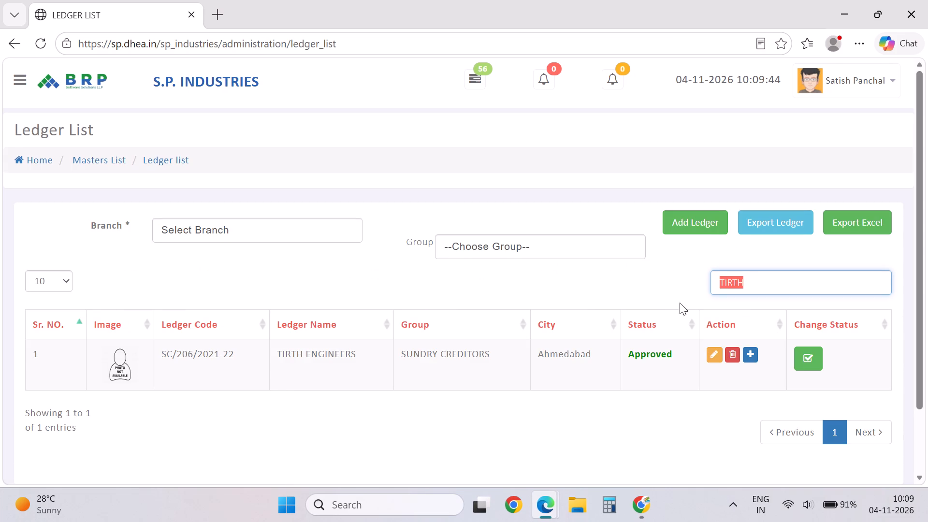
drag(680, 303, 672, 302)
key(BackSpace)
click(730, 184)
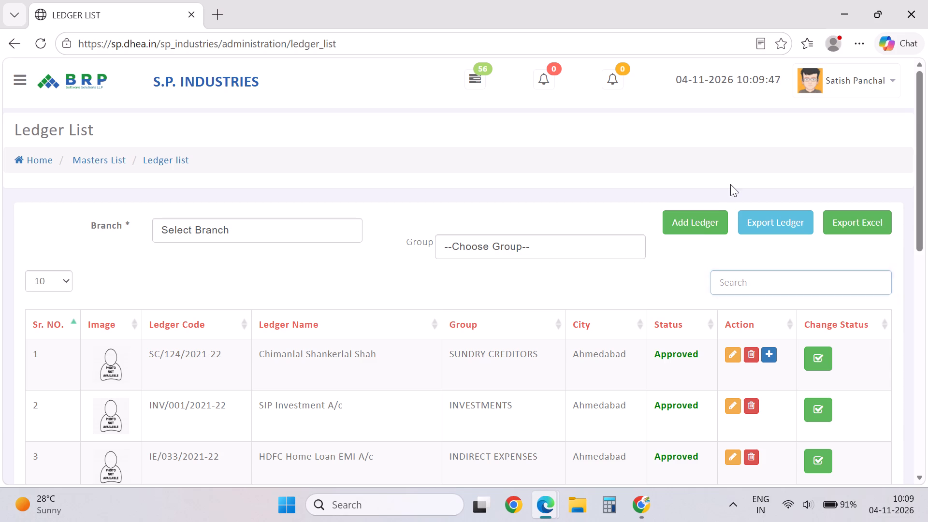
Start a new ledger and enter BUTBHAVANI METAL as the ledger name.
click(700, 218)
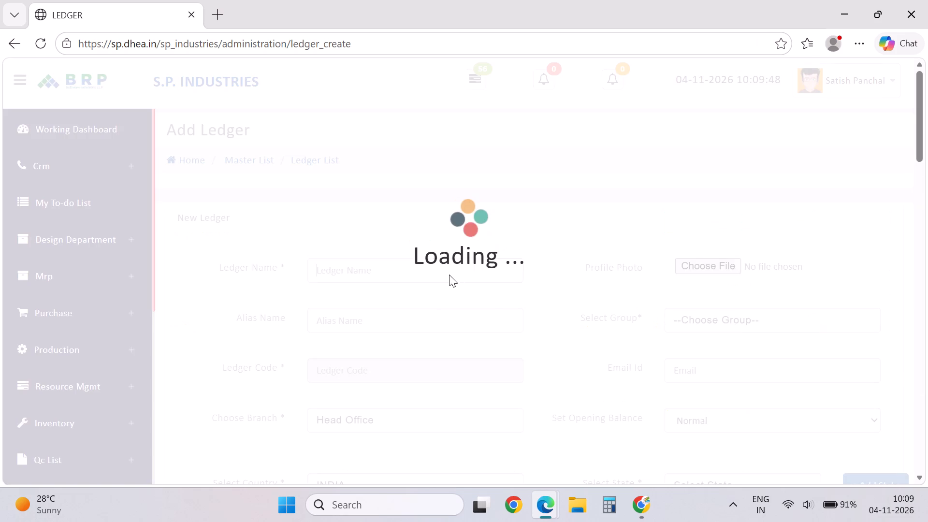
click(422, 274)
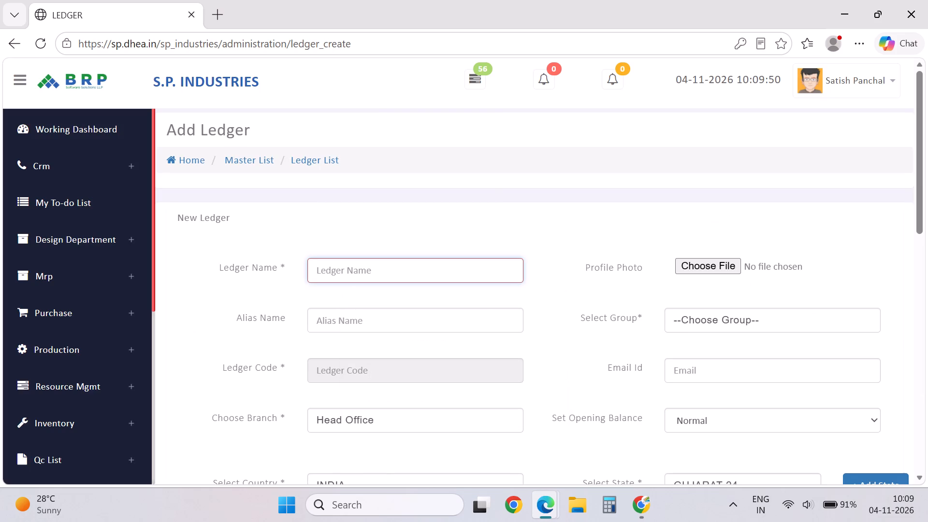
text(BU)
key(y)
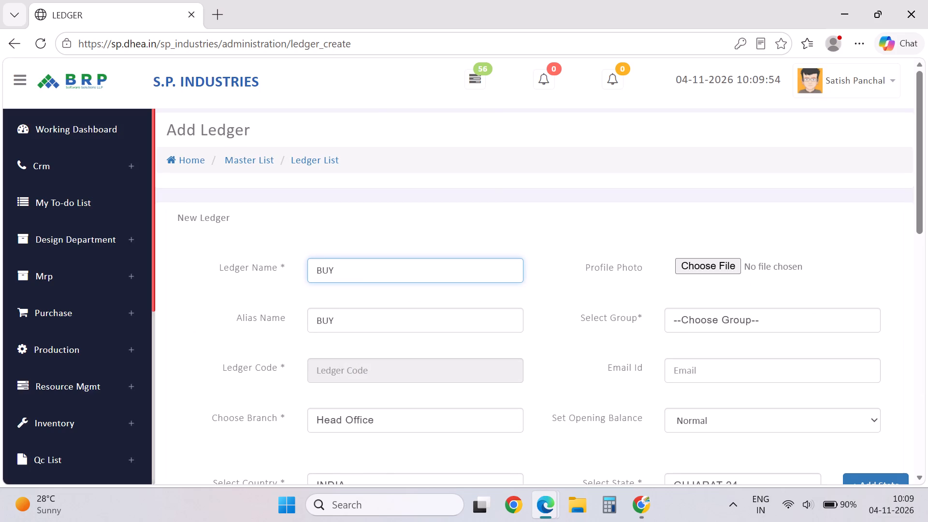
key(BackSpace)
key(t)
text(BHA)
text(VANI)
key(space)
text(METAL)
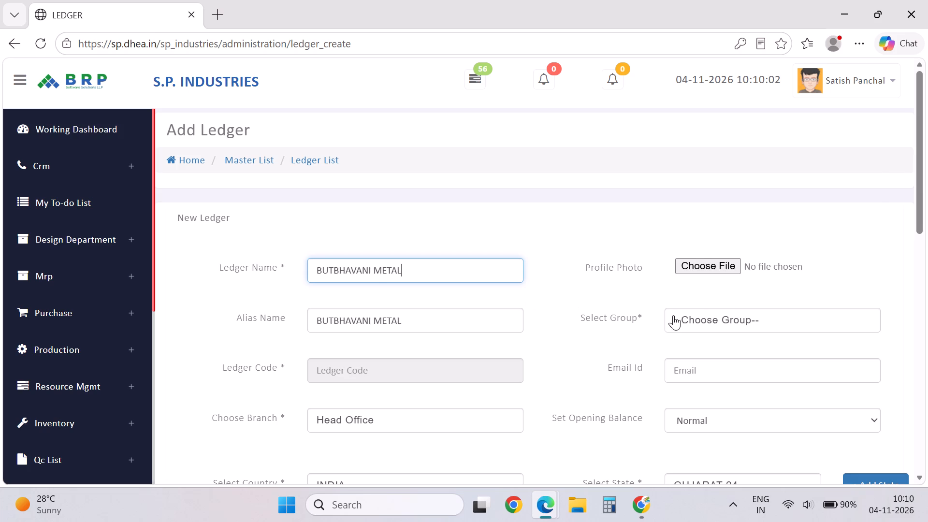
Assign the new ledger to the SUNDRY CREDITORS group.
click(673, 315)
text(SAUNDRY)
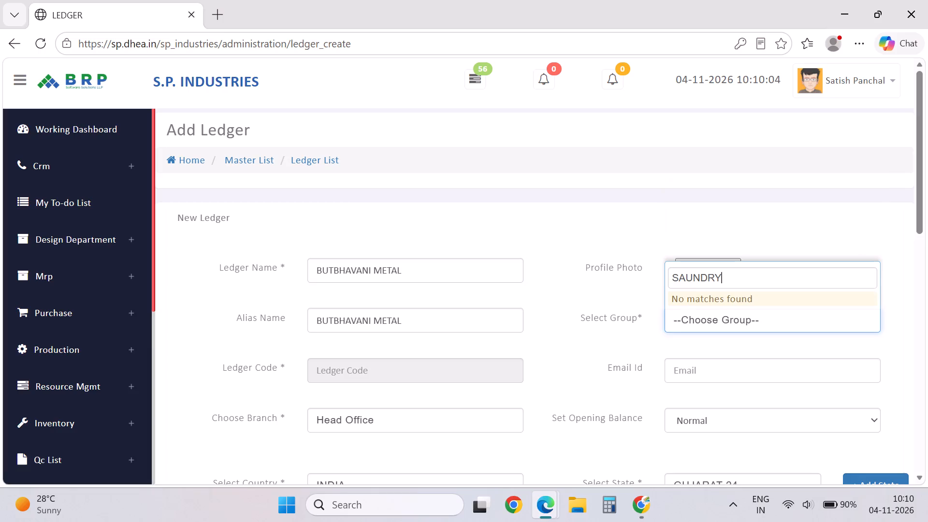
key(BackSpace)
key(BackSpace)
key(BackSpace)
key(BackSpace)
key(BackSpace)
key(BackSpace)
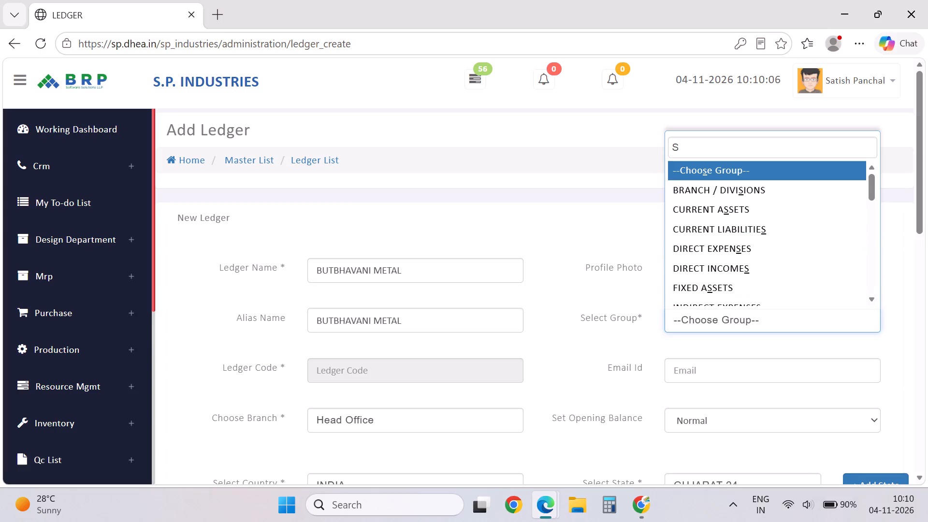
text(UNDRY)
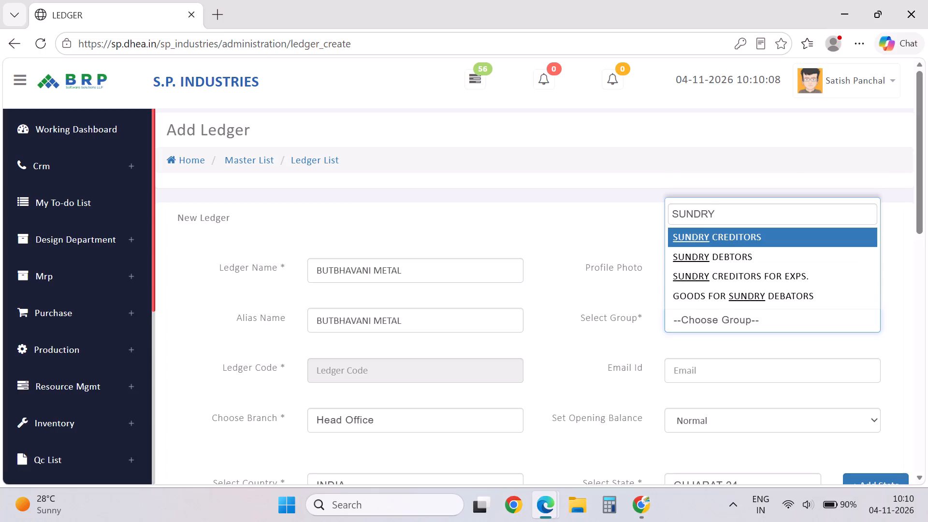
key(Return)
Enter the supplier's postal pin code and set the ledger's balance type to Debit.
drag(916, 140, 927, 185)
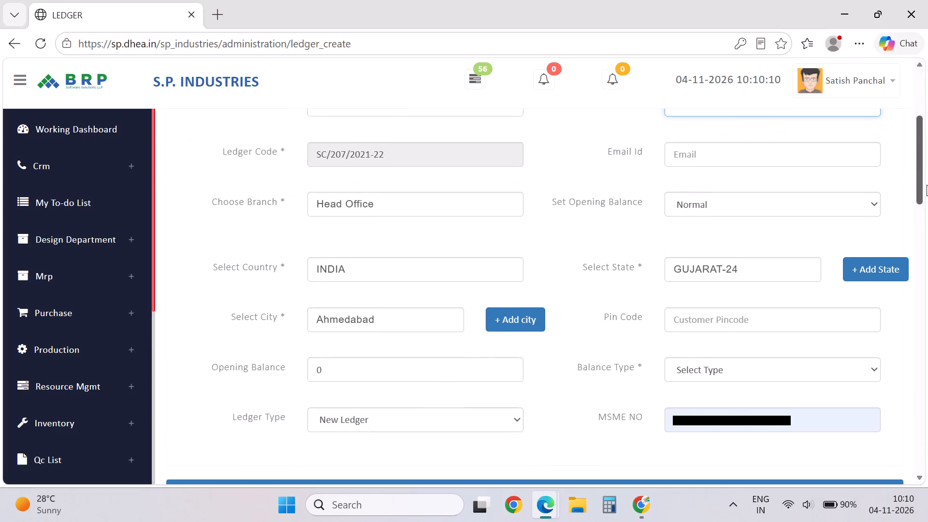
click(728, 327)
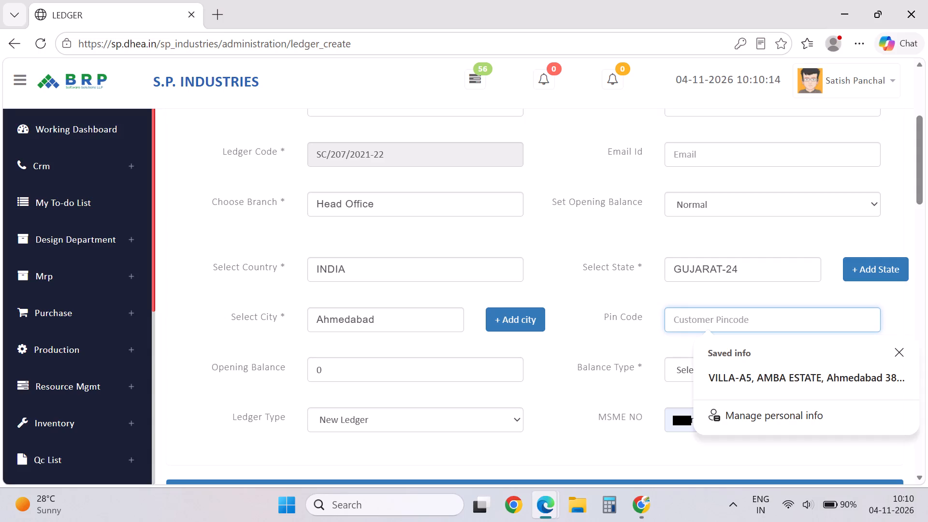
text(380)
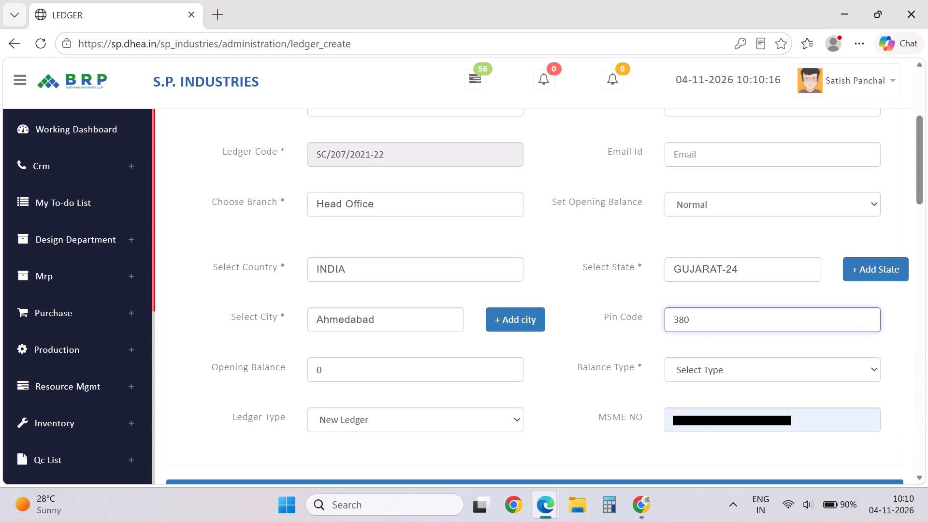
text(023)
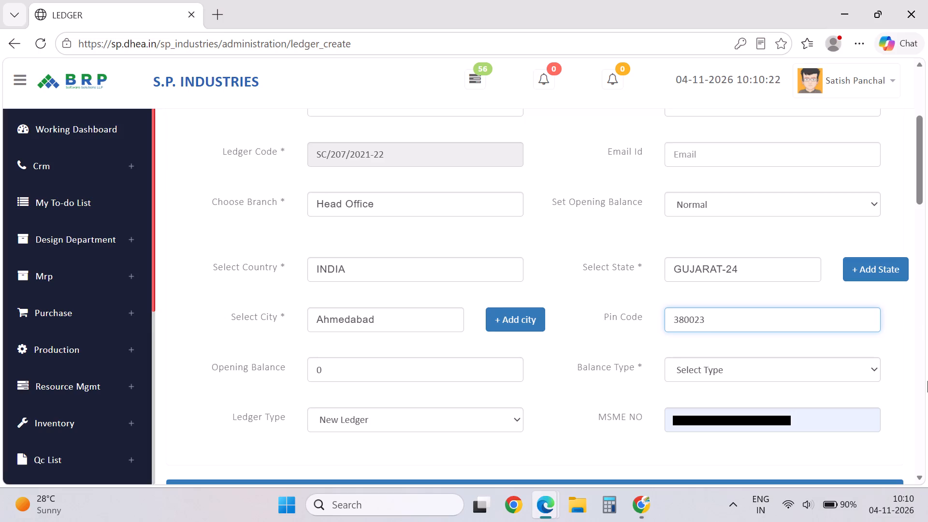
drag(751, 374, 751, 379)
click(709, 429)
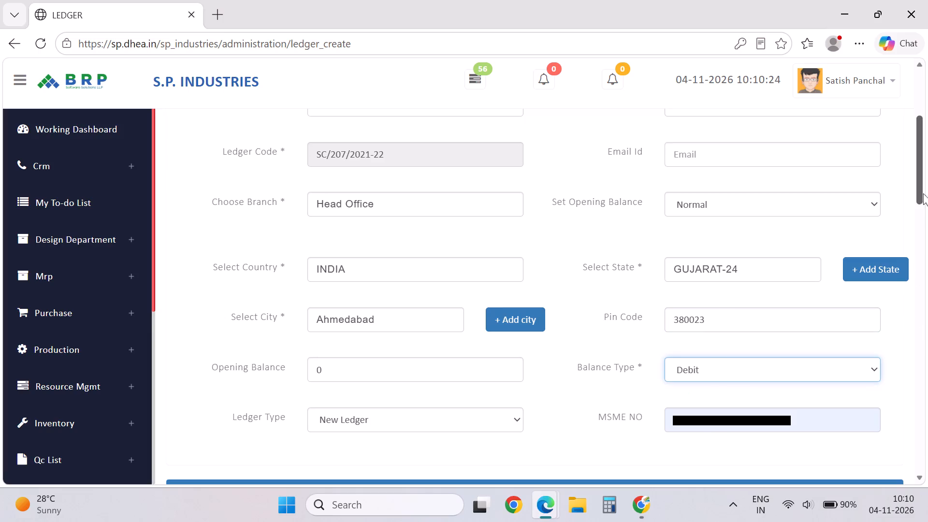
Enter the supplier's full postal address, ending with its city and pin code, as the company address in the customer information.
drag(916, 184, 922, 261)
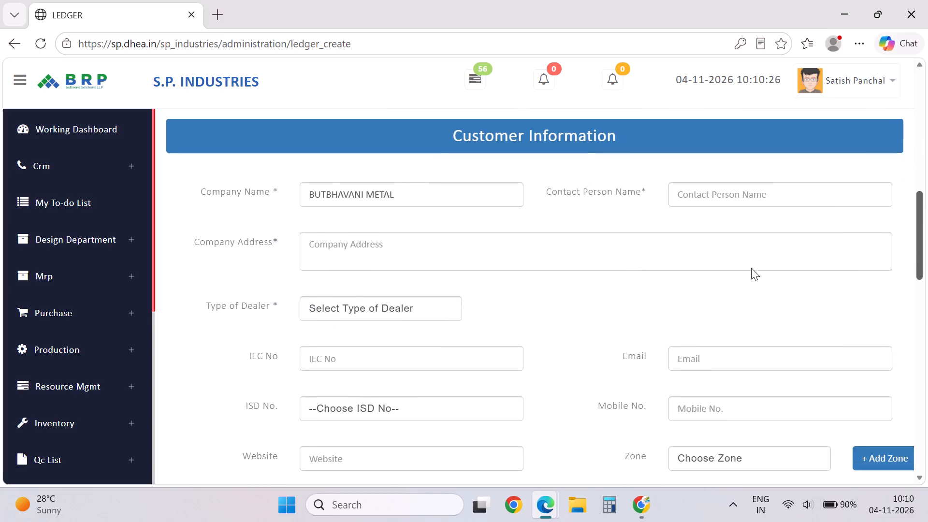
click(377, 237)
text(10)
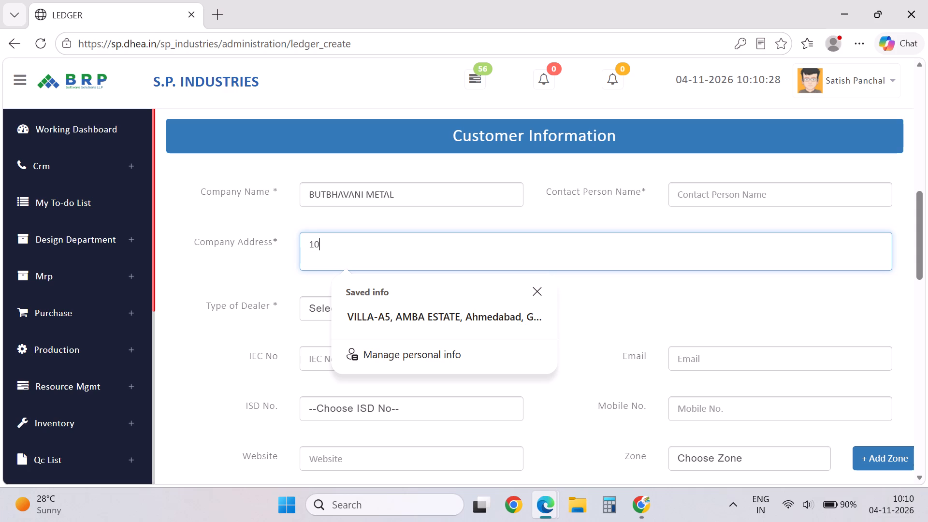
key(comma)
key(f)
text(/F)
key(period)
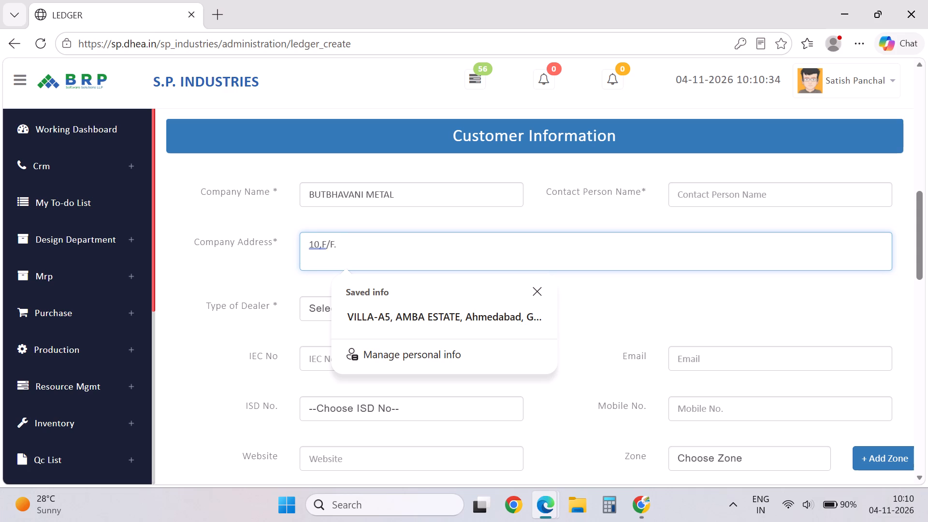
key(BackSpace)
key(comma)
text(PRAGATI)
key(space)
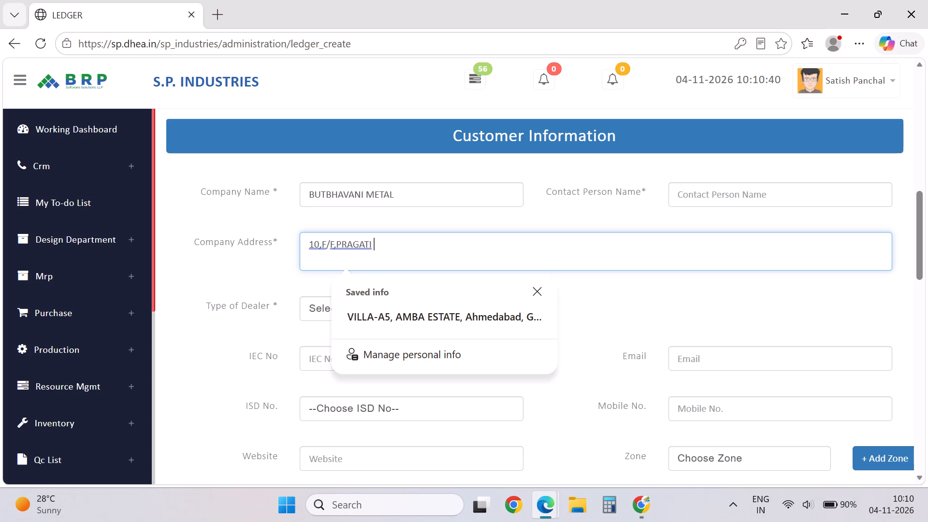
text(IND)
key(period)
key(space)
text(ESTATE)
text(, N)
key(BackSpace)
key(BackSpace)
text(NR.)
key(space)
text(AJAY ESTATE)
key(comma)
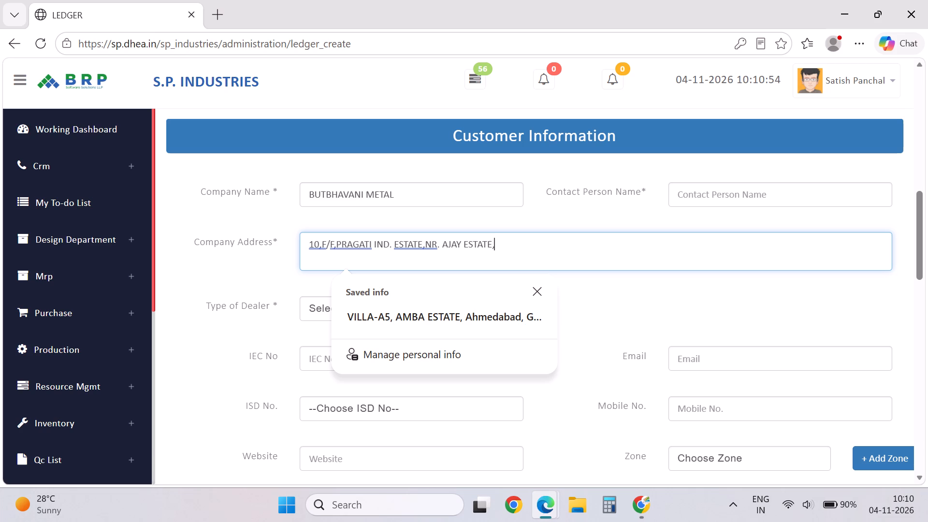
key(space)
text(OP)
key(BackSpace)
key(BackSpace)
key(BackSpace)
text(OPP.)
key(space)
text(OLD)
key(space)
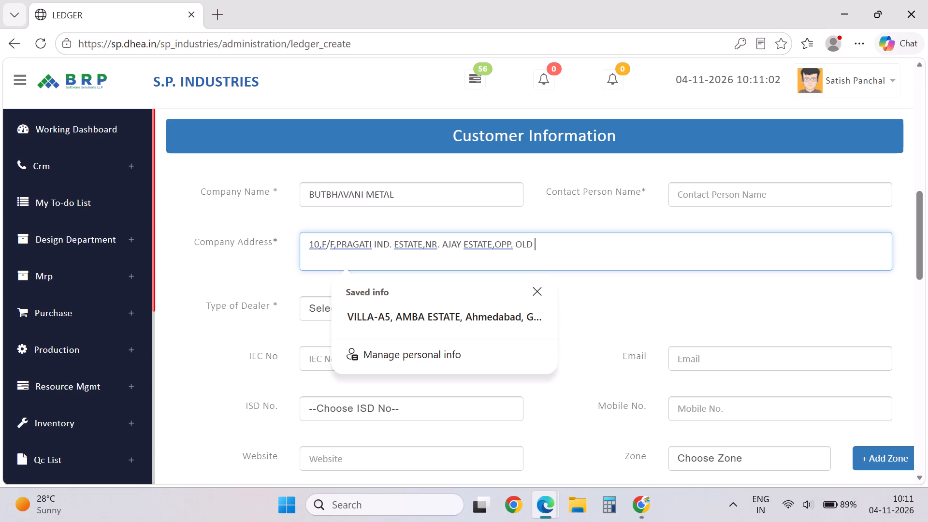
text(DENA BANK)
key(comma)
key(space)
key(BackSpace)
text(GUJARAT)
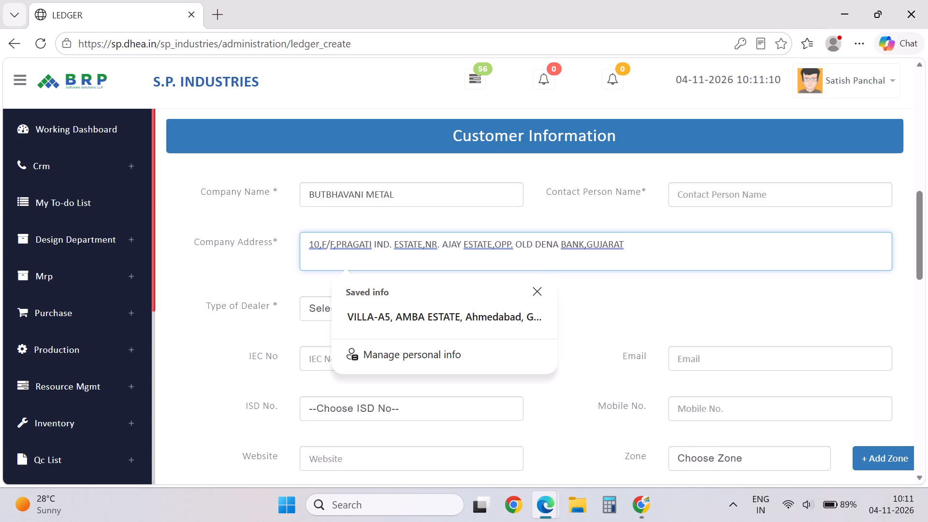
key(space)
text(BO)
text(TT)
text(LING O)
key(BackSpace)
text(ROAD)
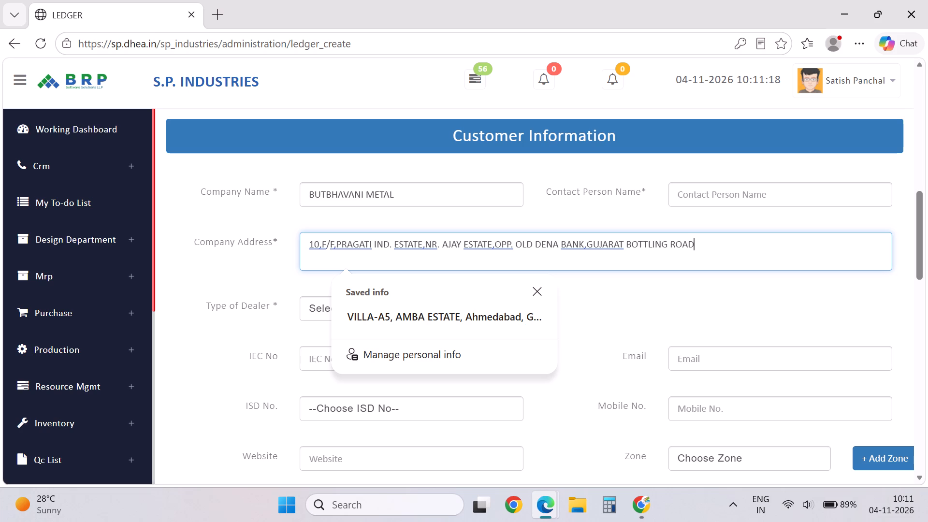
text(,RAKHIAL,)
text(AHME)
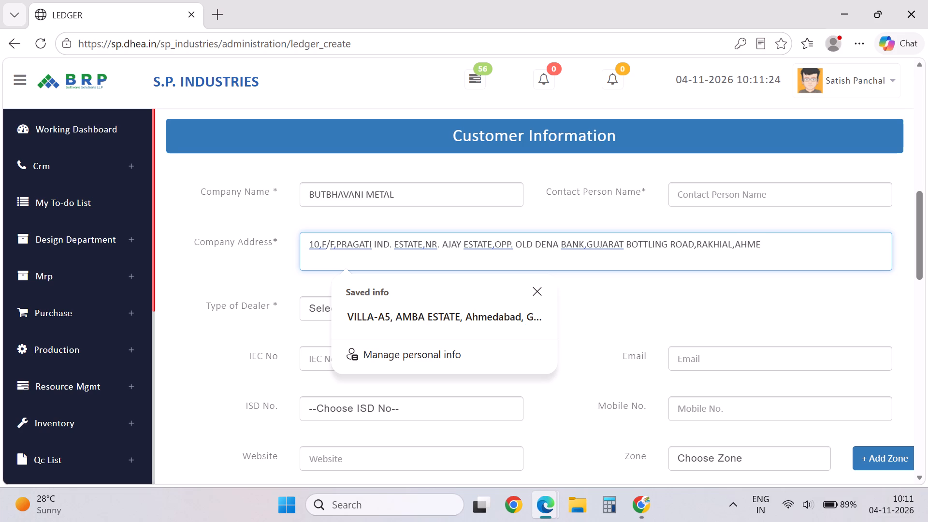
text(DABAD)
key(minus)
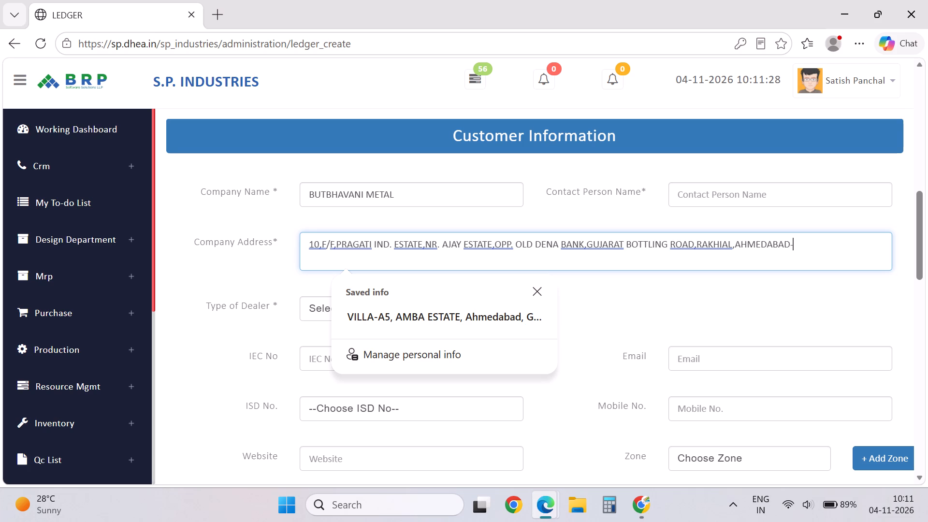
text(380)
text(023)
click(587, 310)
Set the supplier's type of dealer to Registered.
click(413, 284)
click(397, 312)
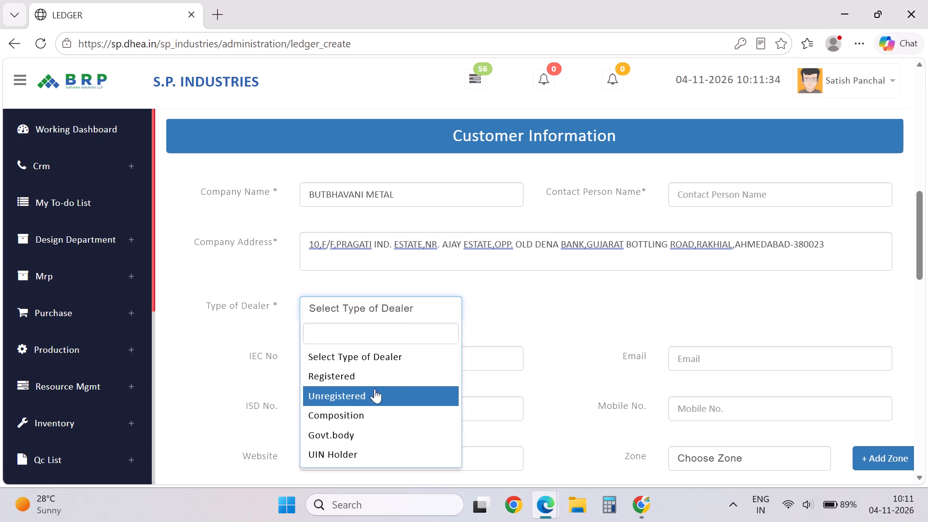
click(374, 382)
Enter the supplier's GSTIN in the customer information.
click(717, 310)
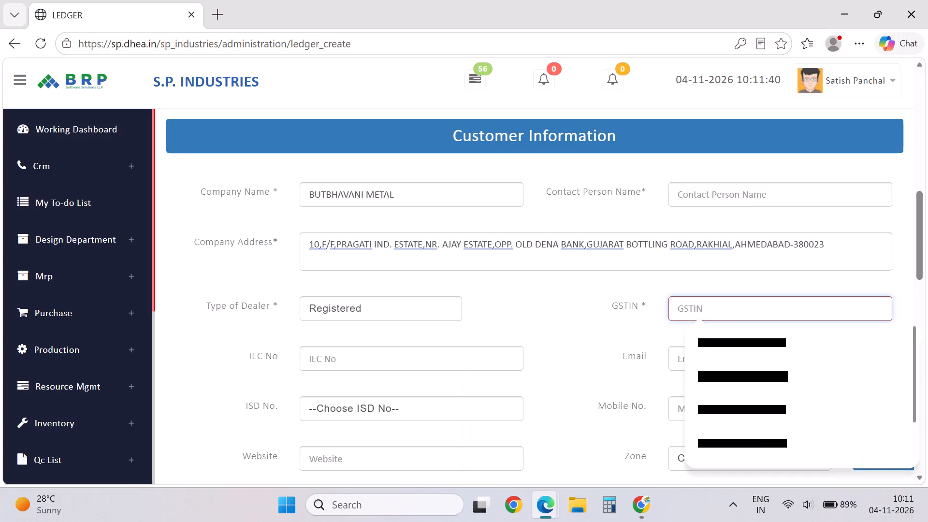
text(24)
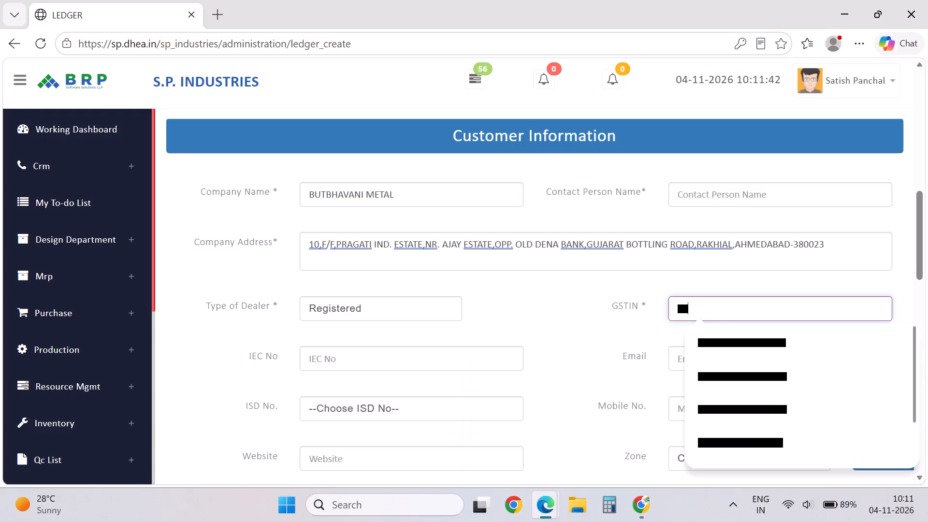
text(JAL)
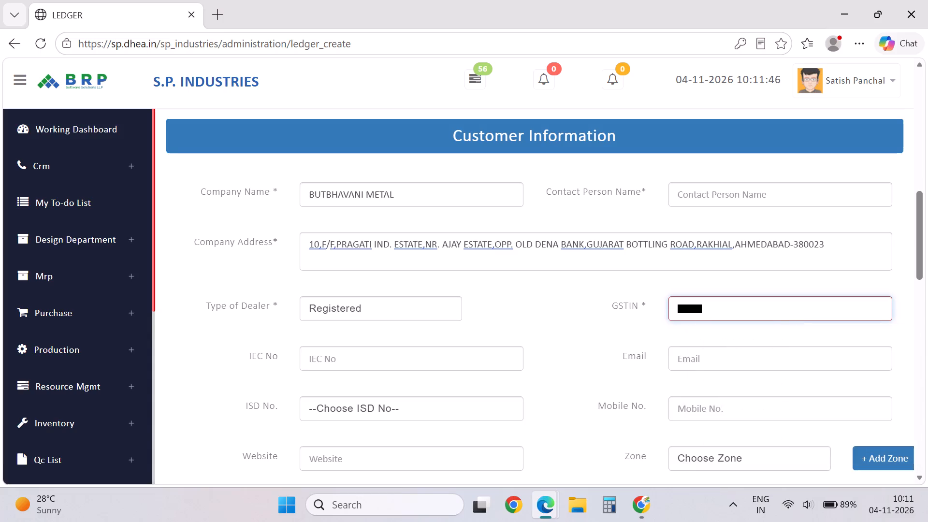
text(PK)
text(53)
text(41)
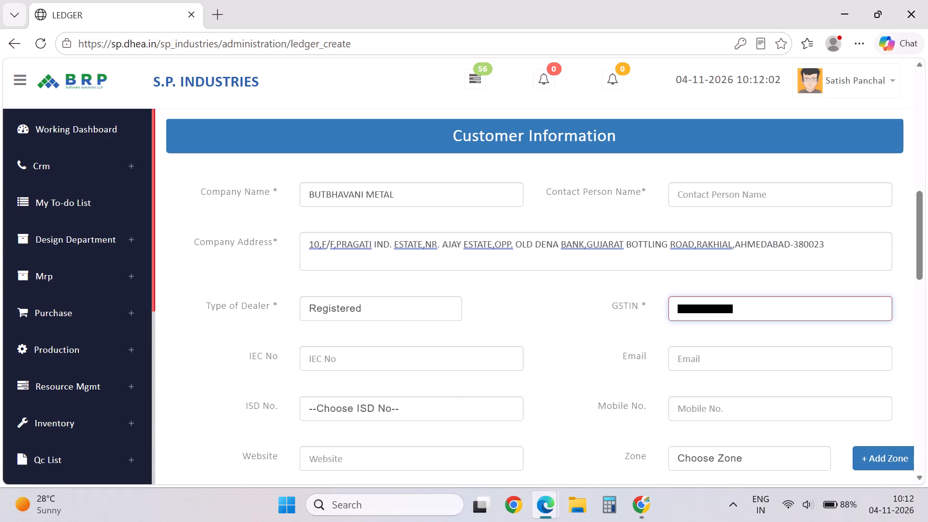
Complete the supplier's GSTIN in the customer information with its remaining characters.
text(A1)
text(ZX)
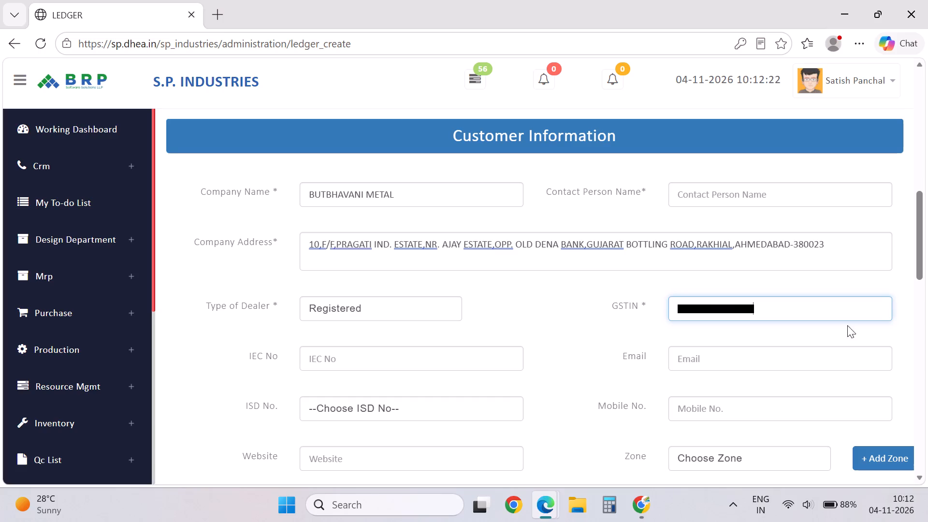
drag(922, 246, 923, 267)
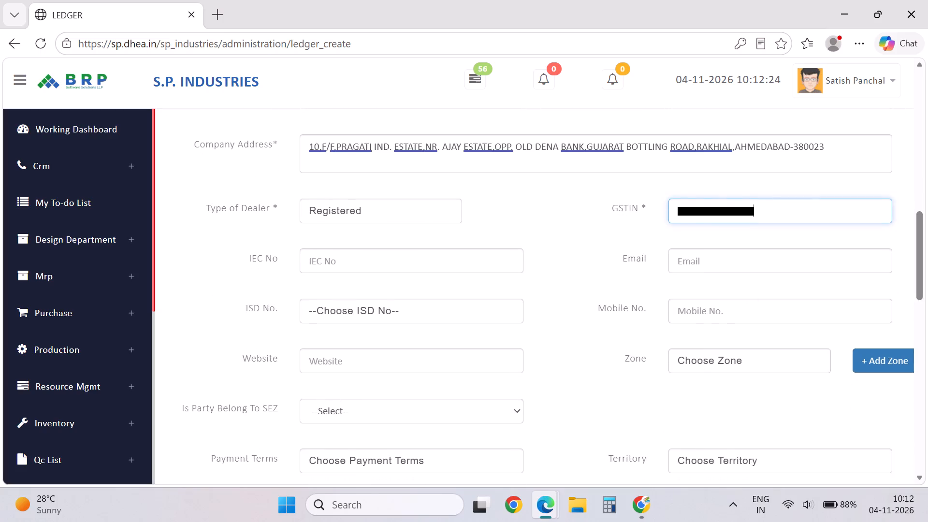
Switch to the desktop and open WhatsApp.
key(super+d)
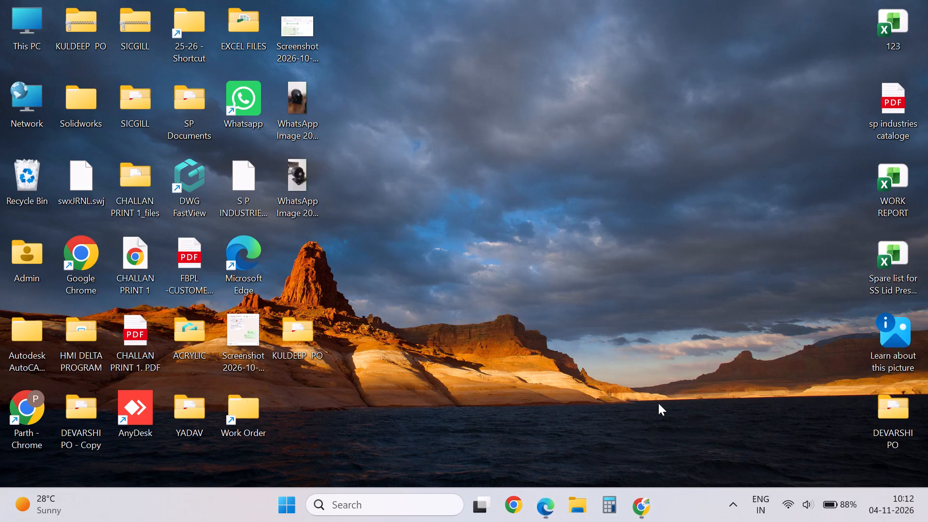
scroll(459, 256, up, 2)
drag(459, 256, 455, 291)
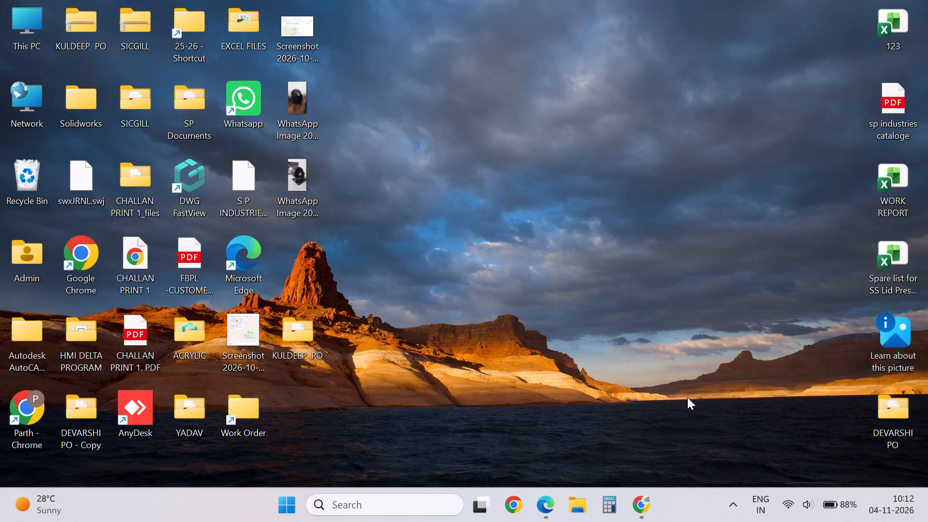
double_click(241, 105)
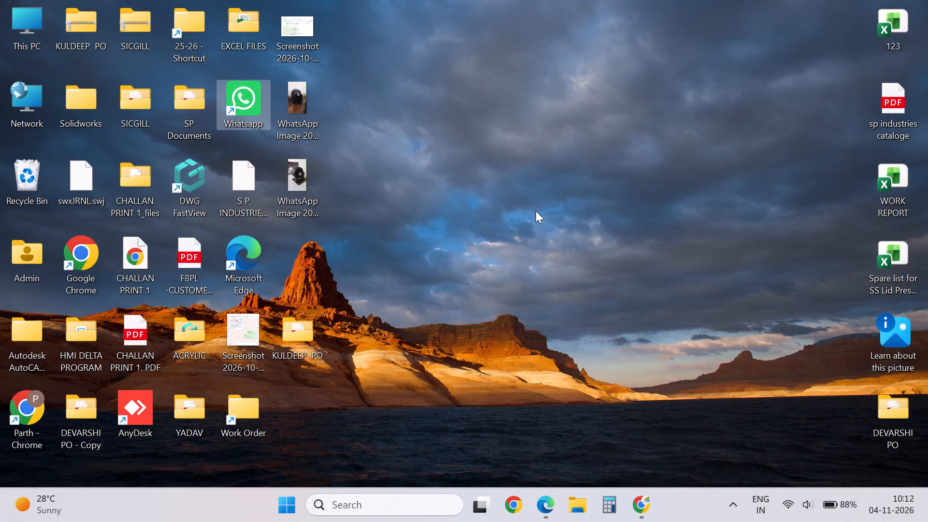
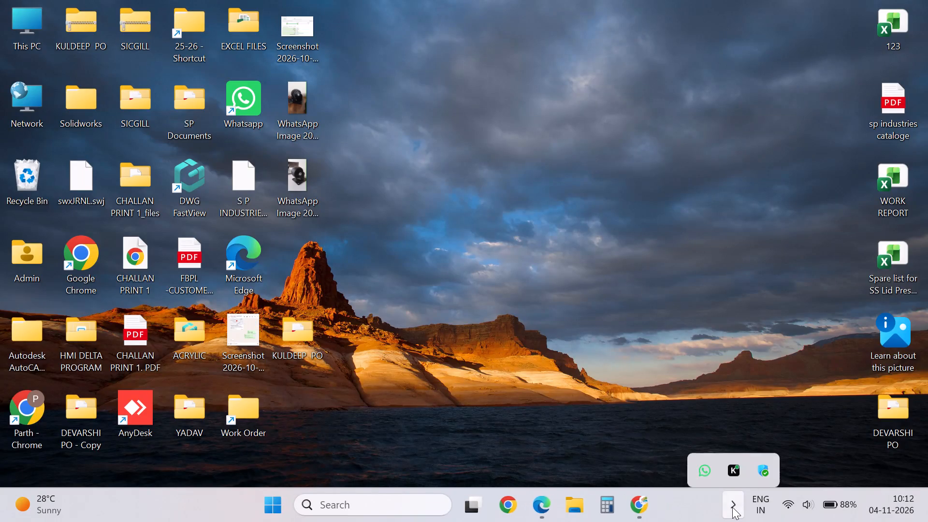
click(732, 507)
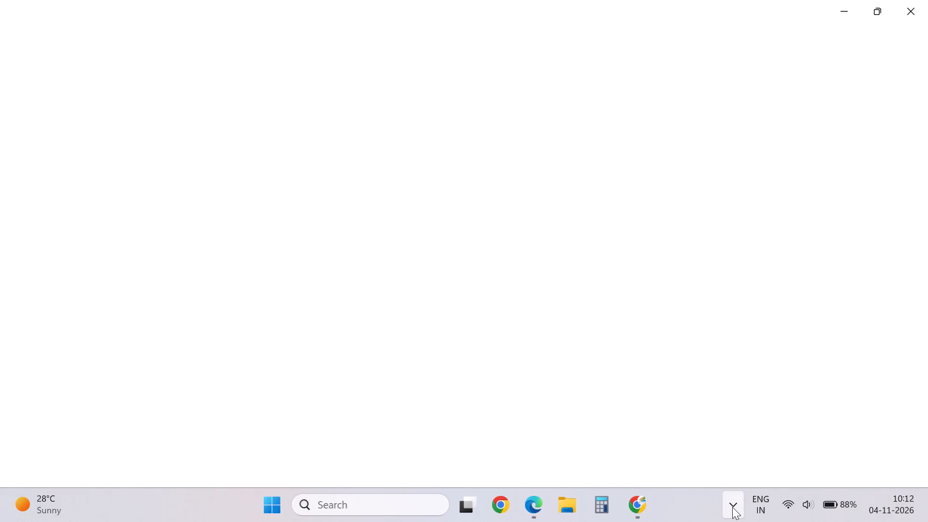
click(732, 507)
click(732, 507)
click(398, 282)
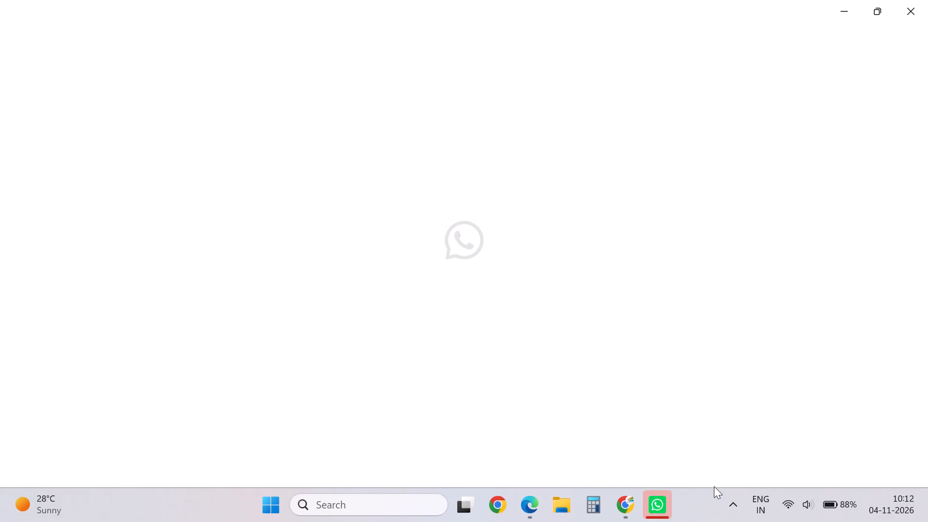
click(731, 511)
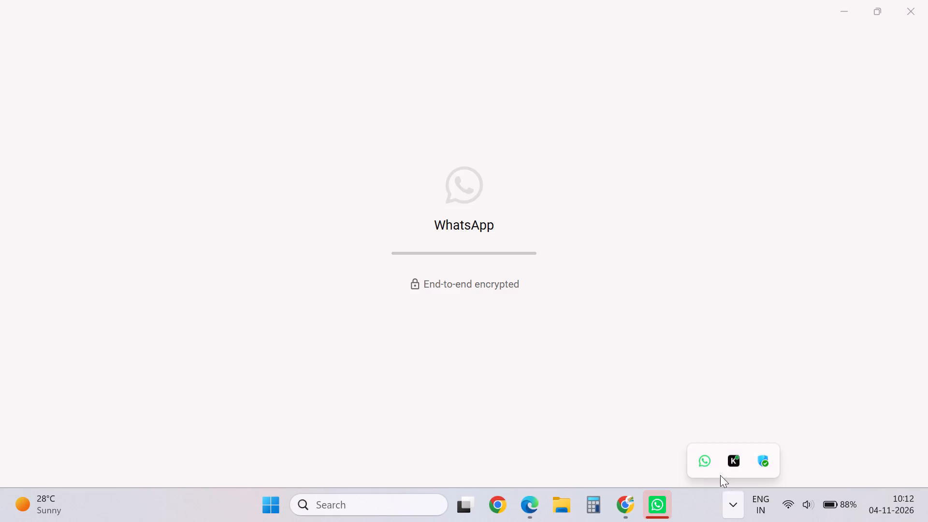
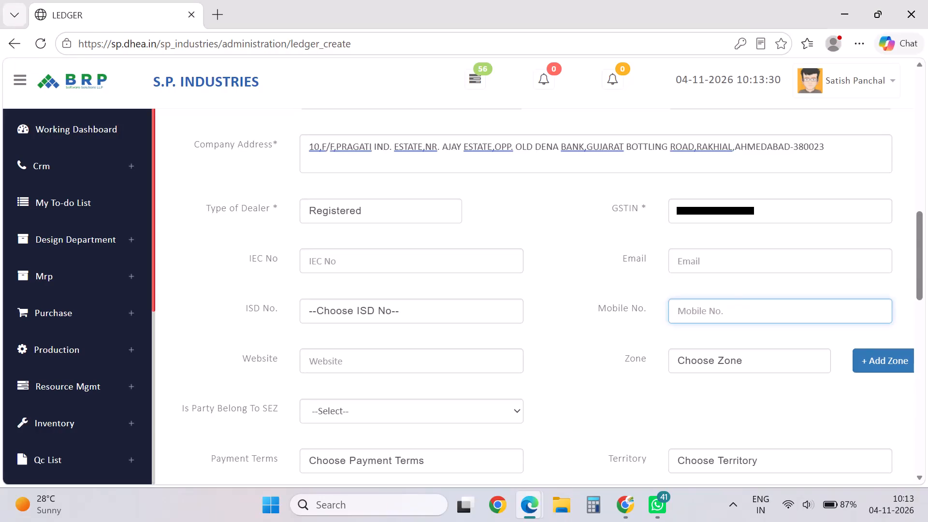
Enter the supplier's mobile number in the customer information, removing the extra characters in front of the number.
key(ctrl+v)
click(692, 306)
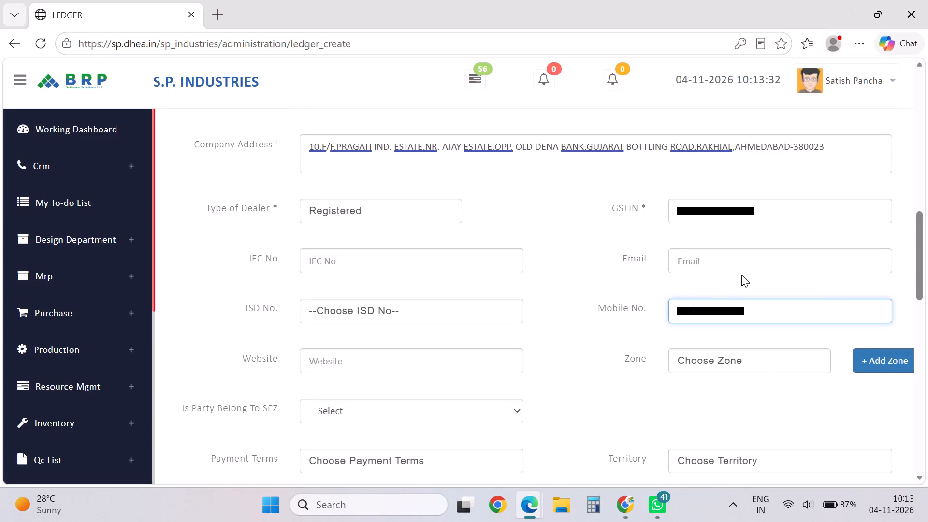
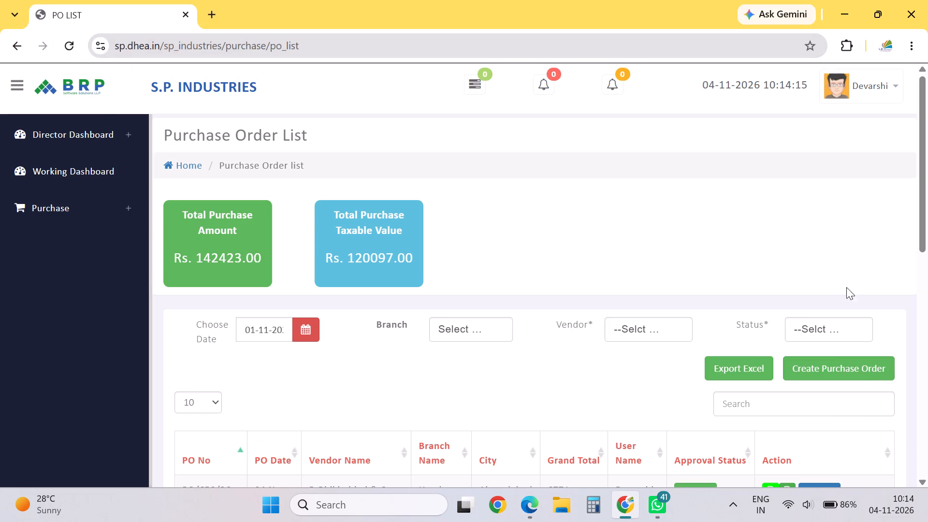
Start a new purchase order with BUTBHAVANI METAL (Ahmedabad) as the vendor.
click(859, 376)
click(262, 257)
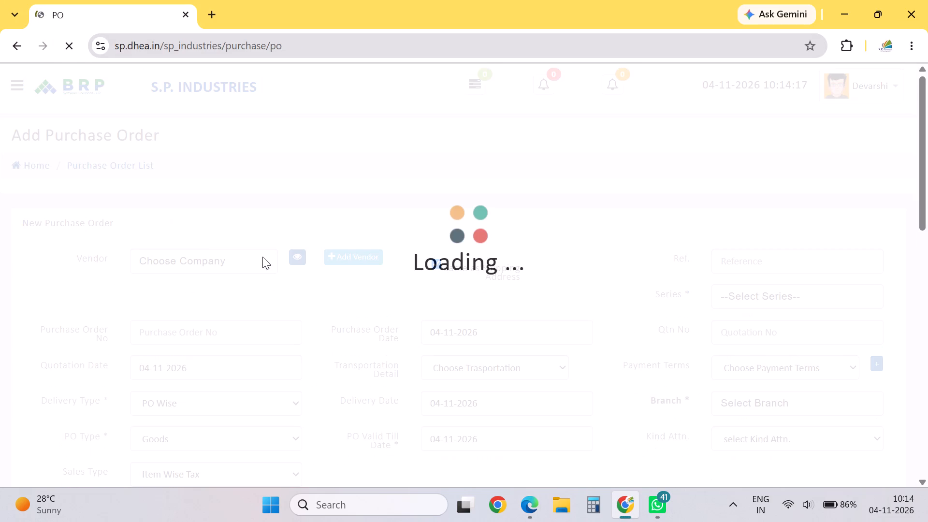
click(250, 263)
click(243, 266)
click(220, 266)
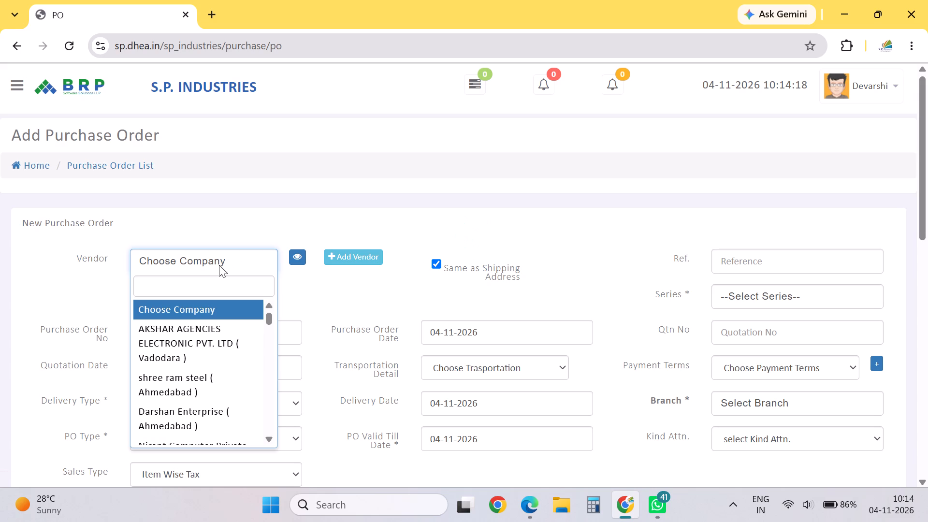
text(BUT)
key(Return)
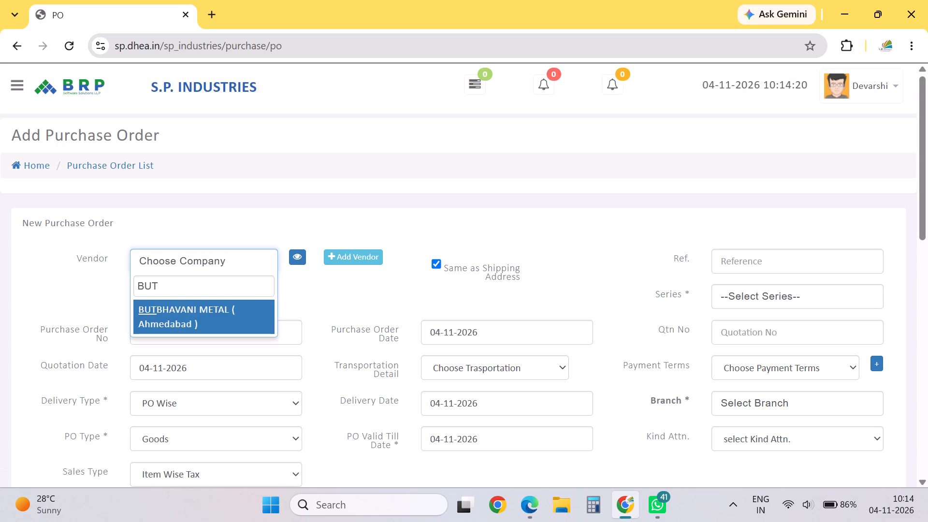
Set the purchase order's series to PO and its branch to Head Office.
drag(776, 303, 773, 317)
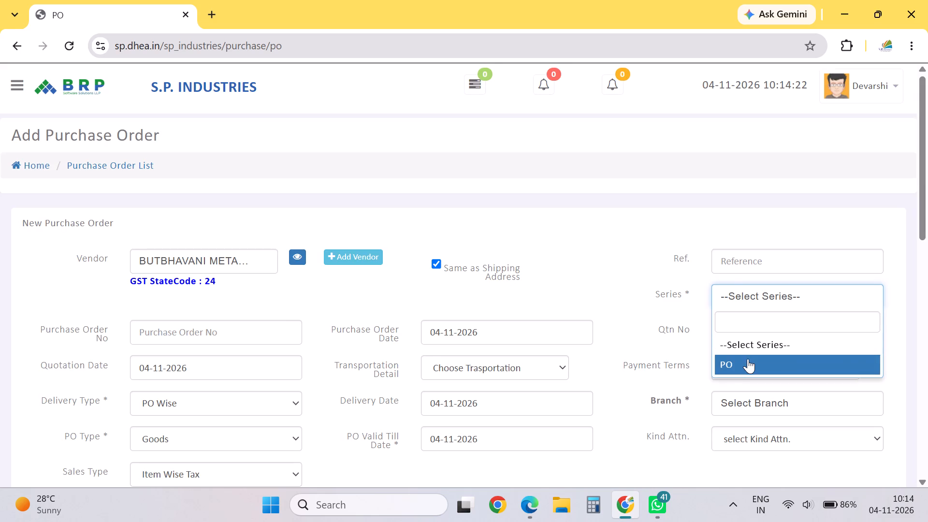
click(748, 359)
drag(763, 394, 764, 403)
click(762, 469)
Search the order's item products for SS CIRCLE and look through the matching sizes.
drag(927, 181, 927, 262)
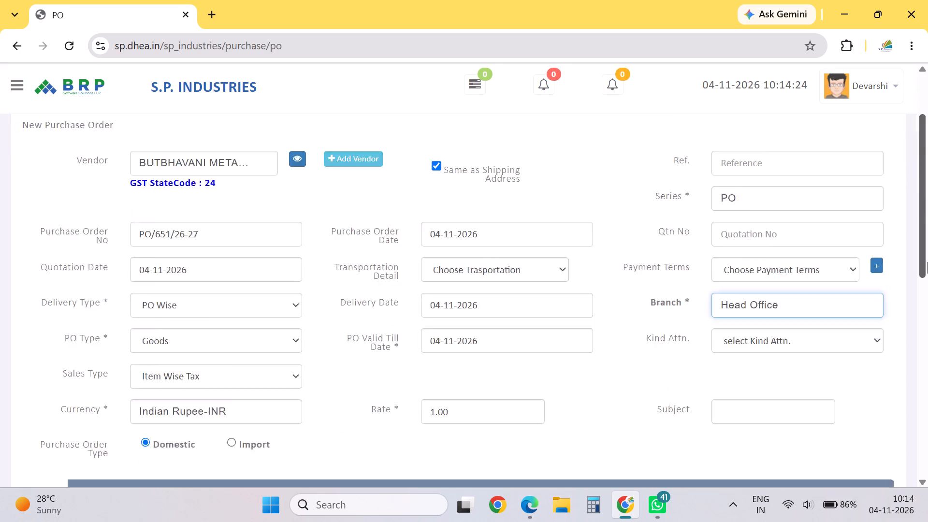
drag(927, 262, 927, 290)
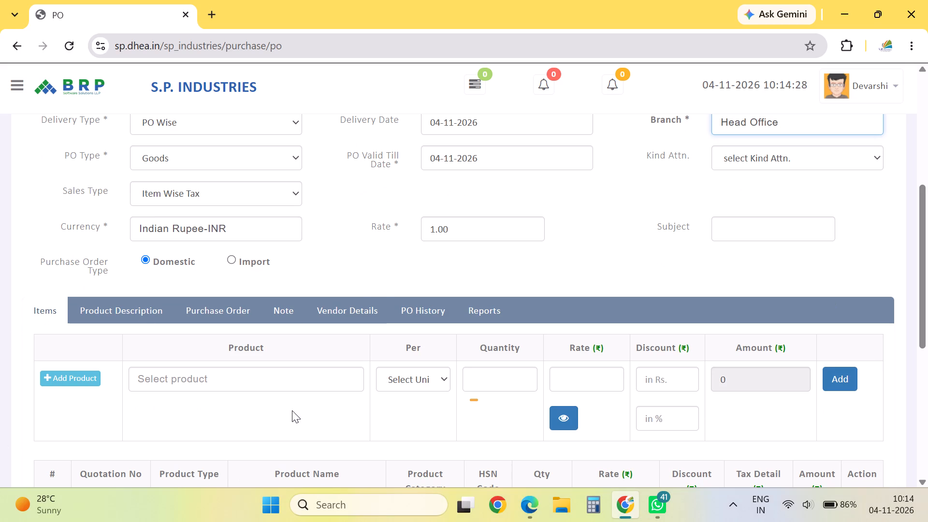
click(282, 395)
click(278, 388)
text(SS CIR)
text(CLE)
key(Down)
key(Down)
key(Down)
key(Down)
key(Up)
key(Up)
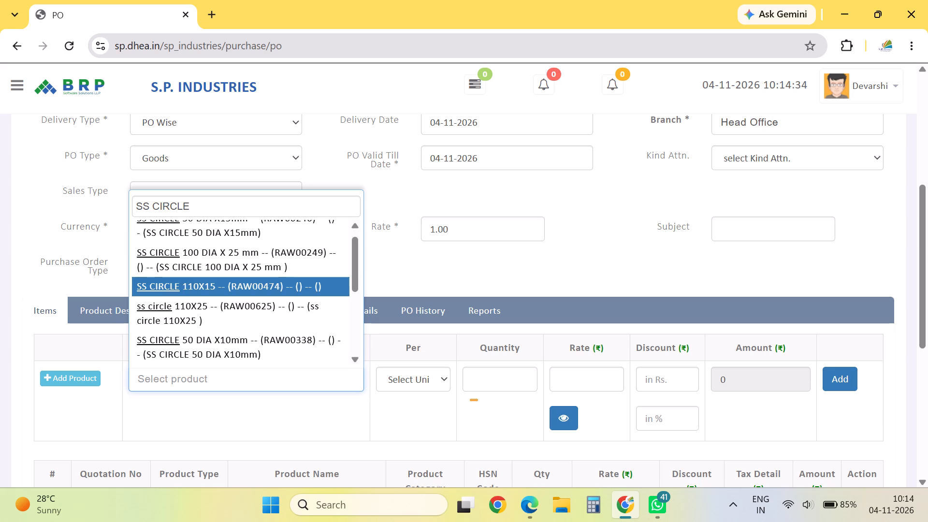
key(Down)
key(Down)
key(Up)
key(Up)
key(Down)
key(Down)
key(Down)
key(Down)
key(Down)
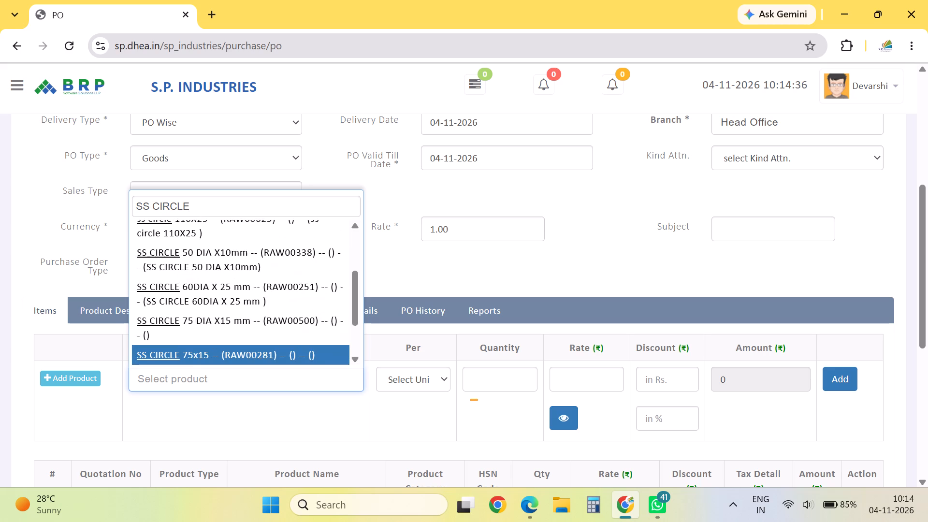
key(Down)
key(Down)
key(Down)
key(Up)
key(Down)
key(Down)
key(Down)
key(Down)
key(Down)
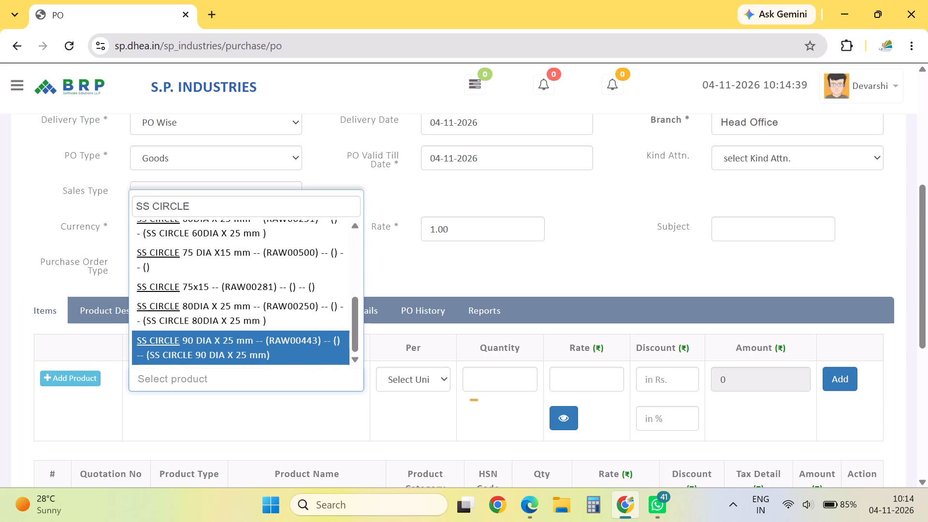
key(Up)
key(Up)
key(Up)
key(Down)
key(Up)
key(Down)
key(Up)
key(Up)
key(Up)
key(Up)
key(Up)
key(Up)
key(Up)
key(Up)
key(Up)
key(Up)
key(Up)
key(Up)
key(Up)
key(Up)
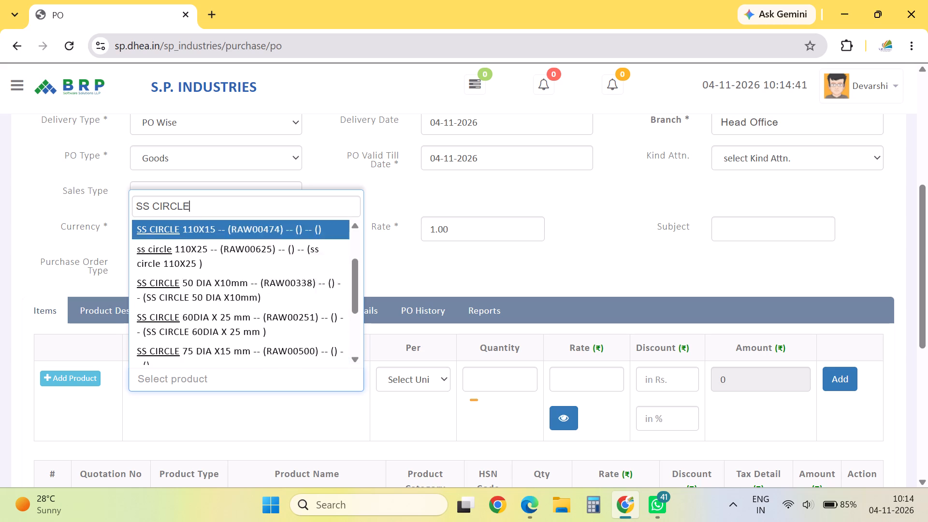
key(Down)
key(Down)
key(Down)
key(Down)
key(Down)
key(Down)
key(Down)
key(Down)
key(Down)
key(Down)
key(Down)
key(Down)
key(Down)
key(Down)
key(Down)
Broaden the product search to CIRCLE and look through the MS and SS circle sizes.
key(BackSpace)
key(BackSpace)
key(BackSpace)
key(BackSpace)
key(BackSpace)
key(BackSpace)
key(BackSpace)
key(BackSpace)
key(BackSpace)
key(BackSpace)
key(BackSpace)
key(BackSpace)
key(BackSpace)
key(BackSpace)
key(BackSpace)
key(BackSpace)
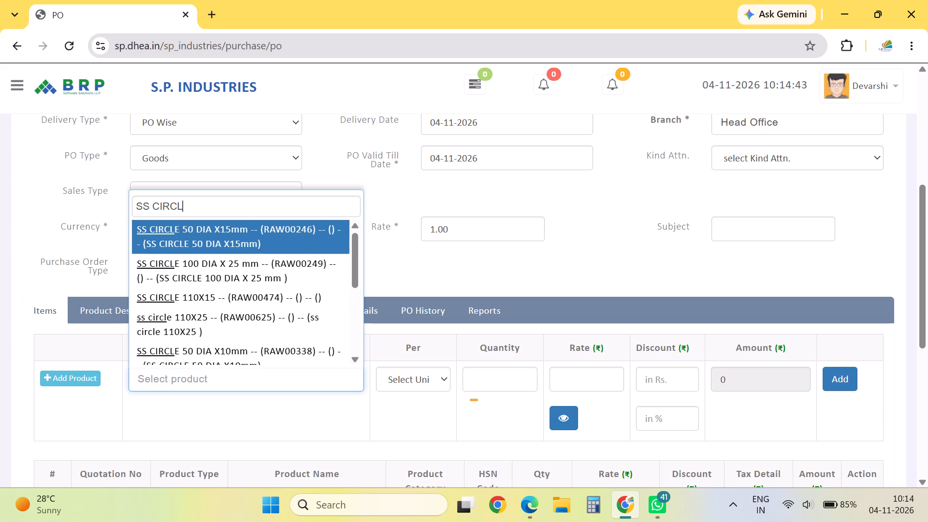
text(CIRCLE)
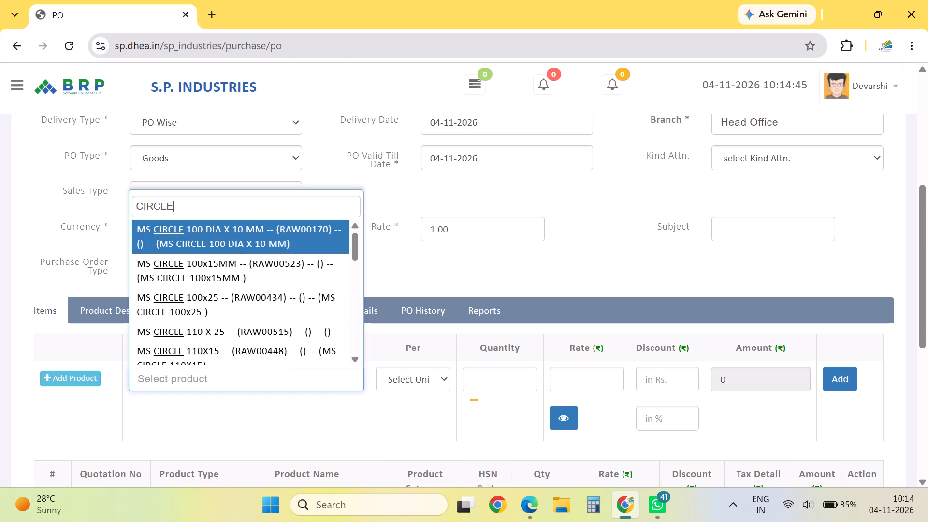
key(Down)
key(Down)
key(Up)
key(Down)
key(Down)
key(Down)
key(Down)
key(Down)
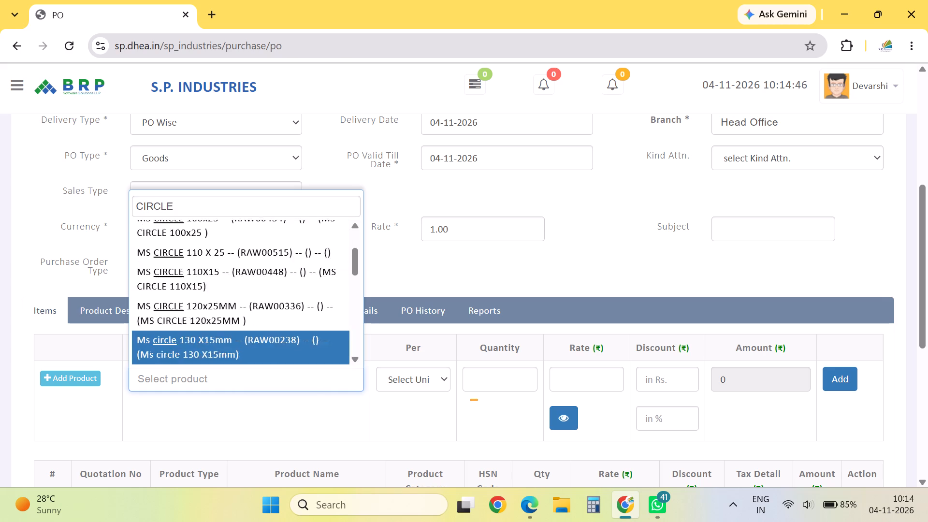
key(Down)
key(Down)
key(Down)
key(Down)
key(Down)
key(Down)
key(Down)
key(Down)
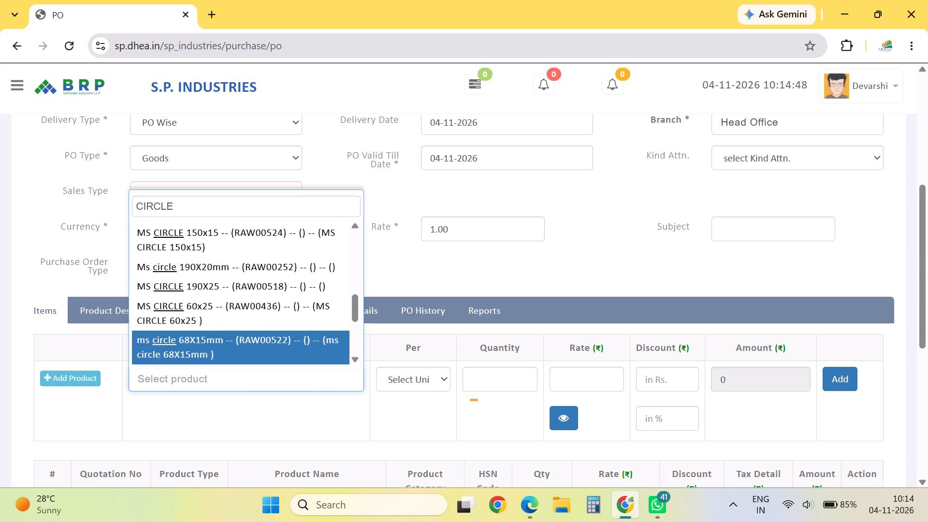
key(Down)
key(Down)
key(Down)
key(Down)
key(Down)
key(Down)
key(Down)
key(Down)
key(Down)
key(Down)
key(Down)
key(Down)
key(Down)
key(Down)
key(Down)
key(Down)
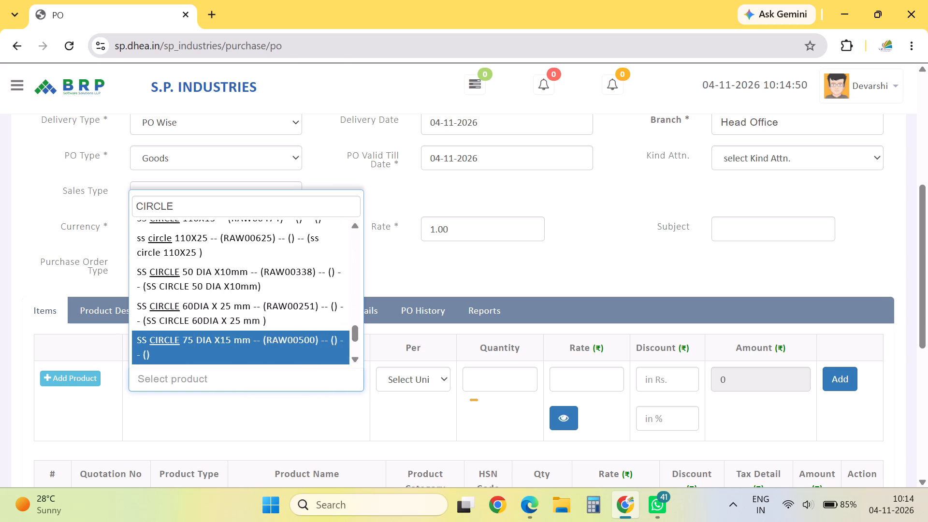
key(Up)
key(Down)
key(Down)
key(Up)
key(Up)
key(Up)
key(Up)
key(Up)
key(Down)
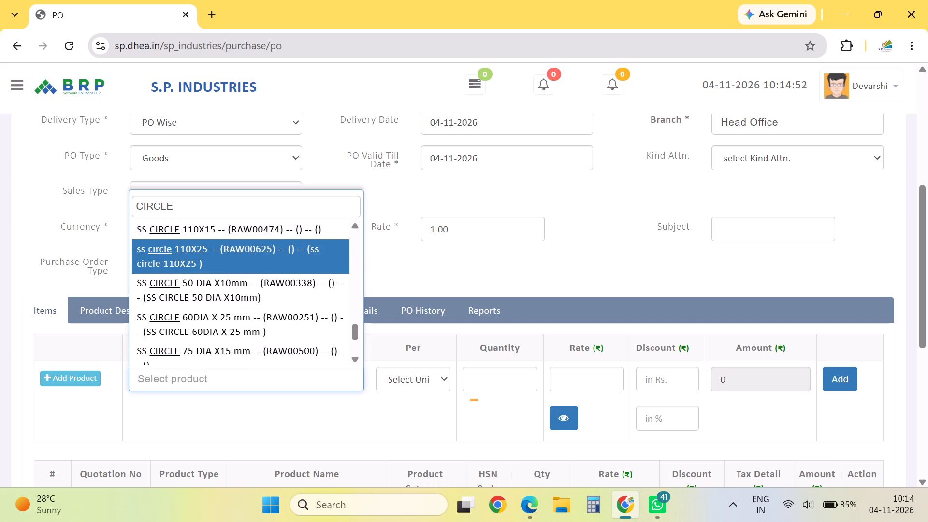
key(Down)
key(Down)
key(Down)
key(Down)
key(Down)
key(Down)
key(Down)
key(Down)
key(Down)
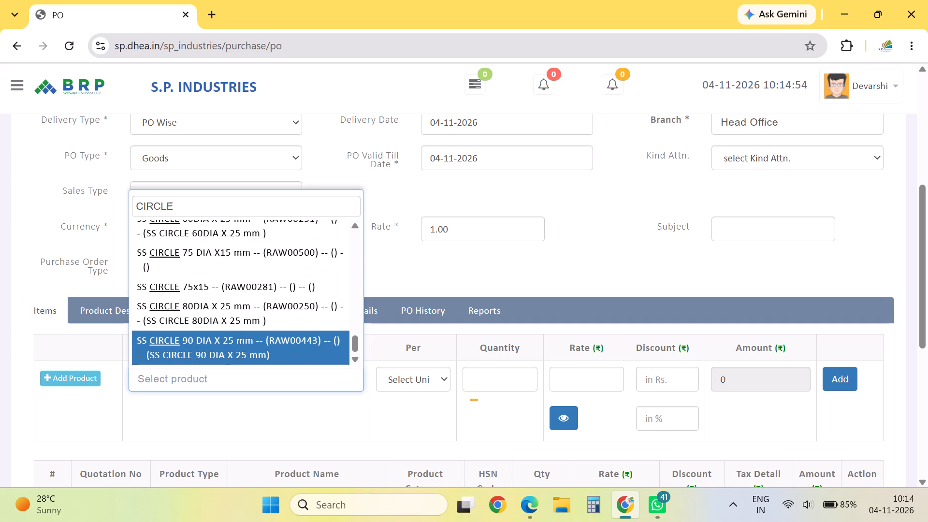
key(Down)
key(Down)
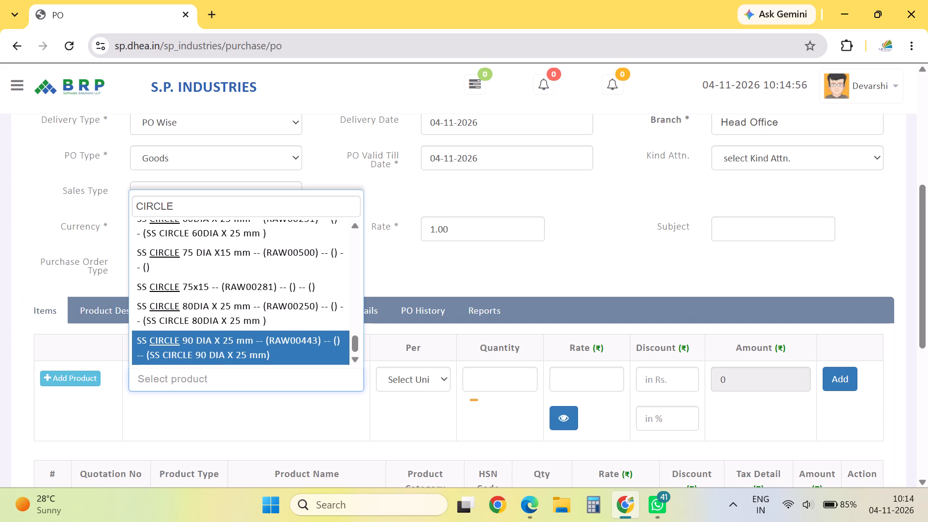
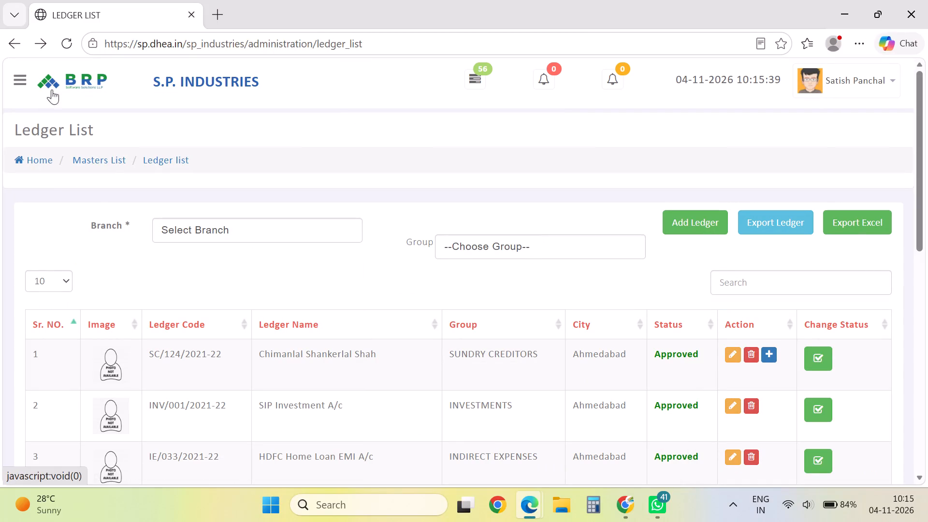
Start a new item from the masters' item list and set its product type to RAW MATERIAL.
click(107, 166)
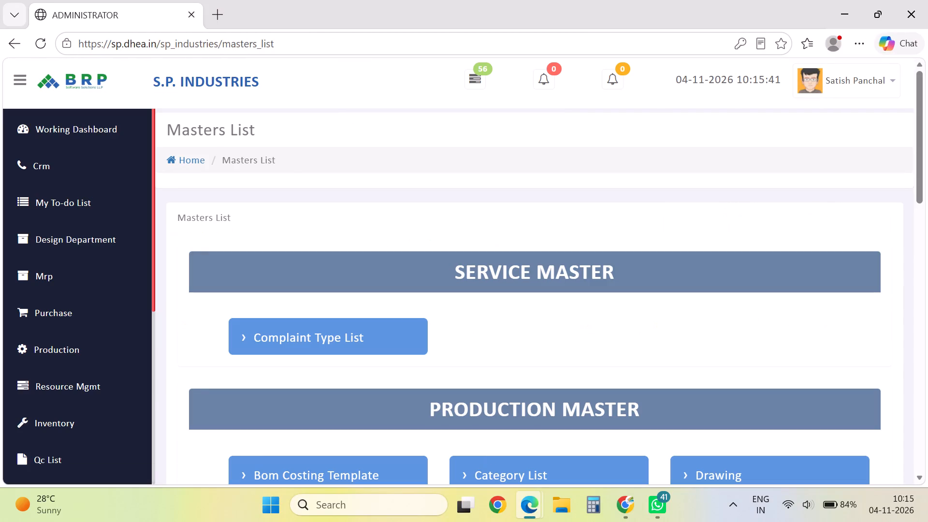
drag(919, 130, 927, 182)
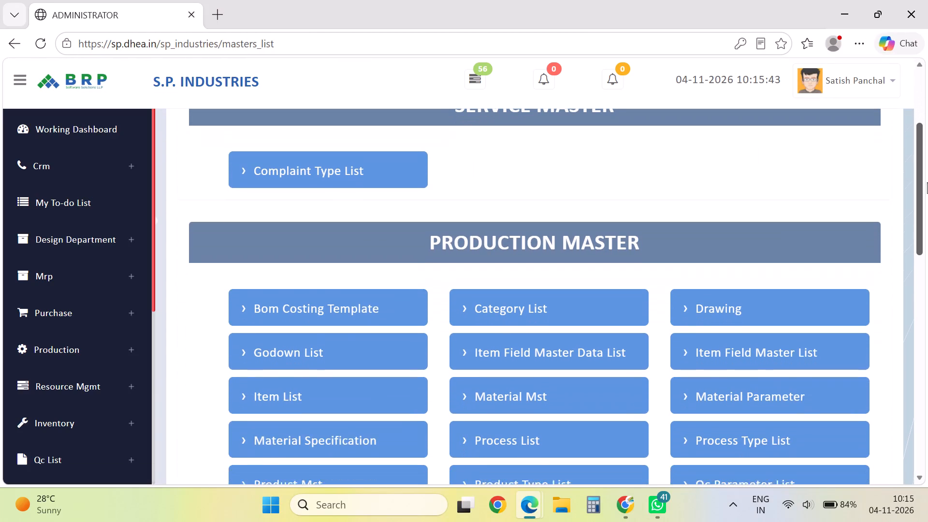
drag(927, 182, 917, 180)
click(301, 402)
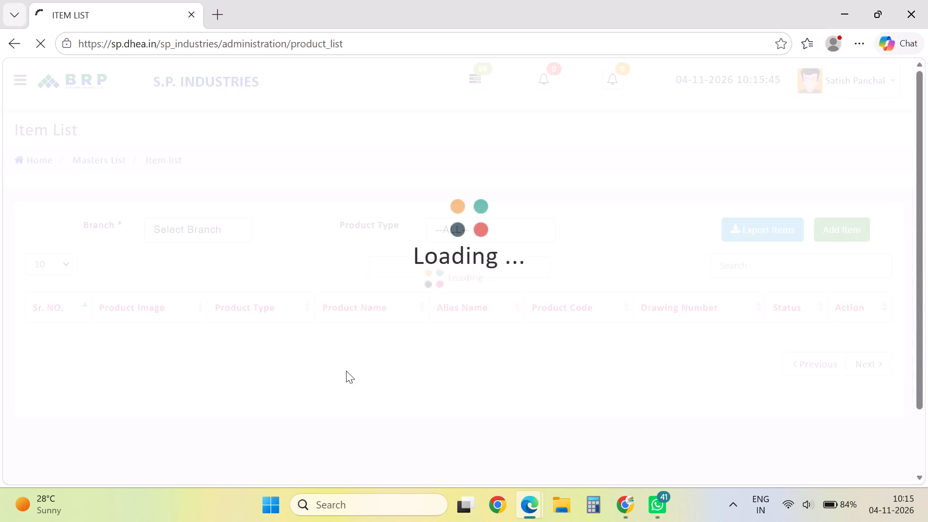
click(854, 244)
click(854, 226)
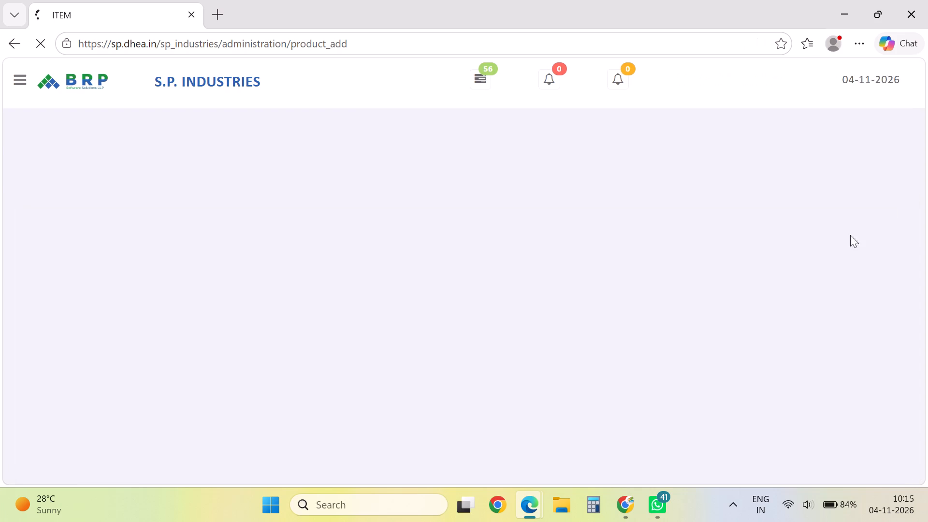
click(212, 277)
click(220, 290)
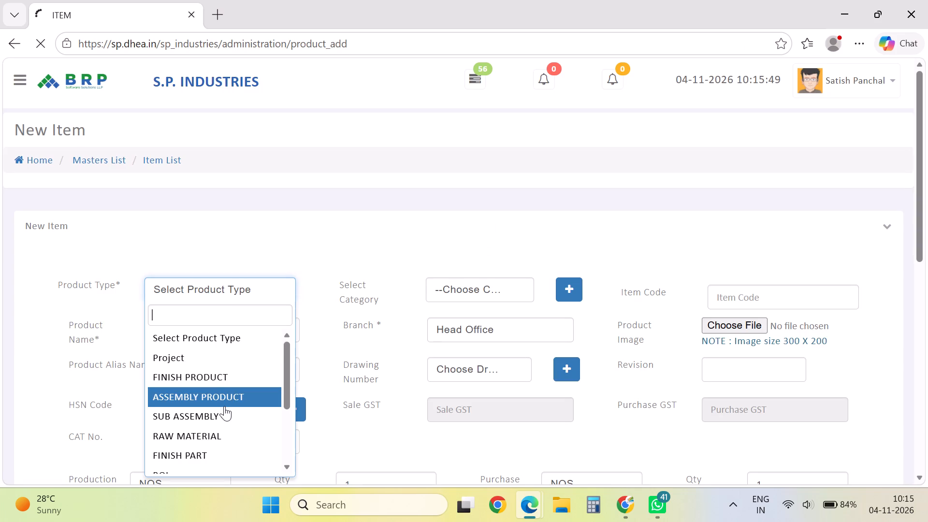
click(218, 428)
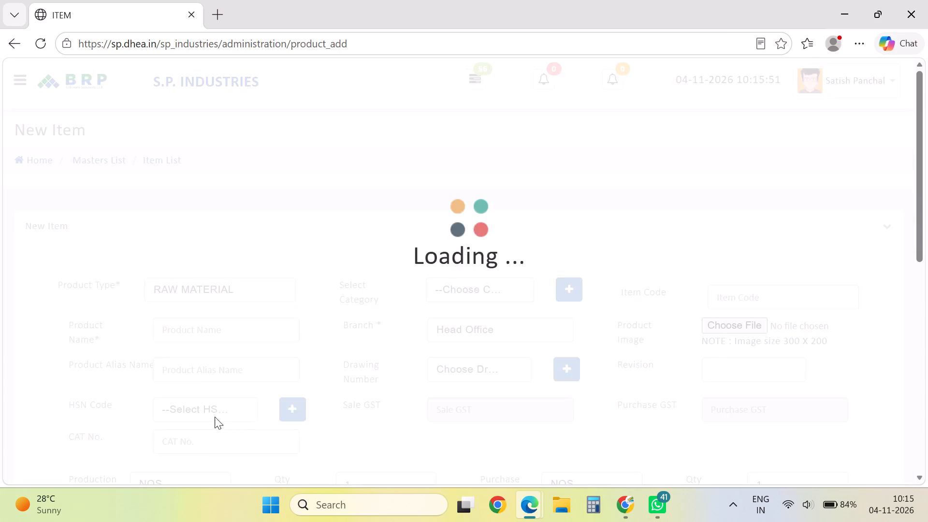
Enter the product name as SS 304 CIRCLE followed by the copied description, trimmed to Ss circle 200dia *120id*10 mm.
click(212, 346)
click(210, 333)
text(SS 340)
key(BackSpace)
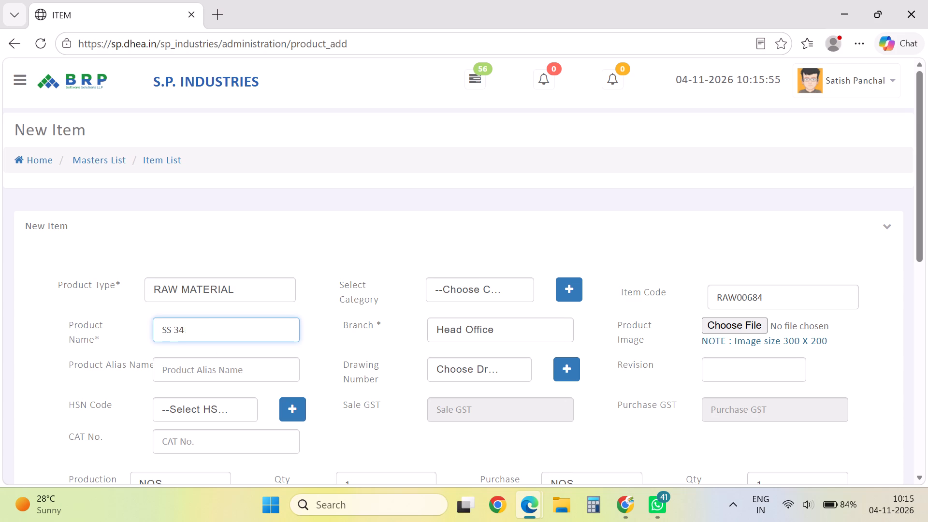
key(BackSpace)
text(04 CIRCLE)
key(space)
key(ctrl+v)
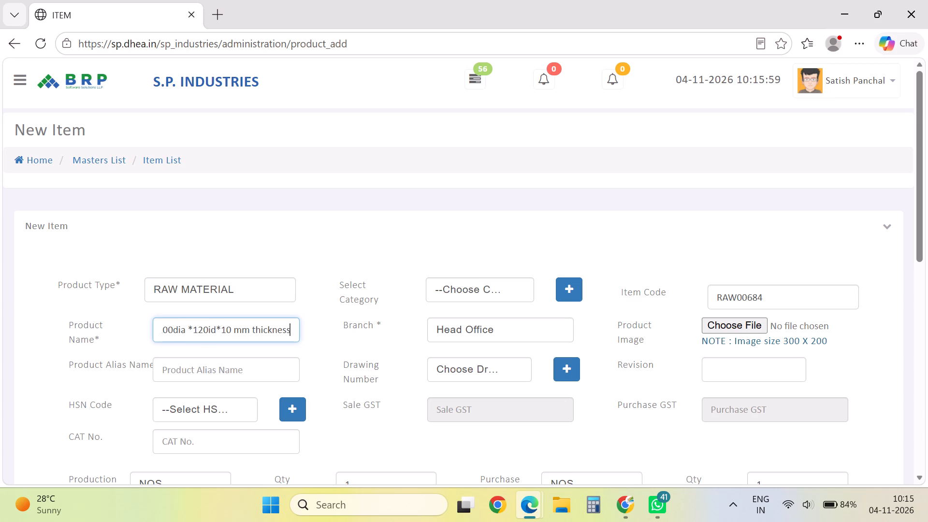
key(Left)
key(Right)
key(BackSpace)
key(BackSpace)
key(BackSpace)
key(BackSpace)
key(BackSpace)
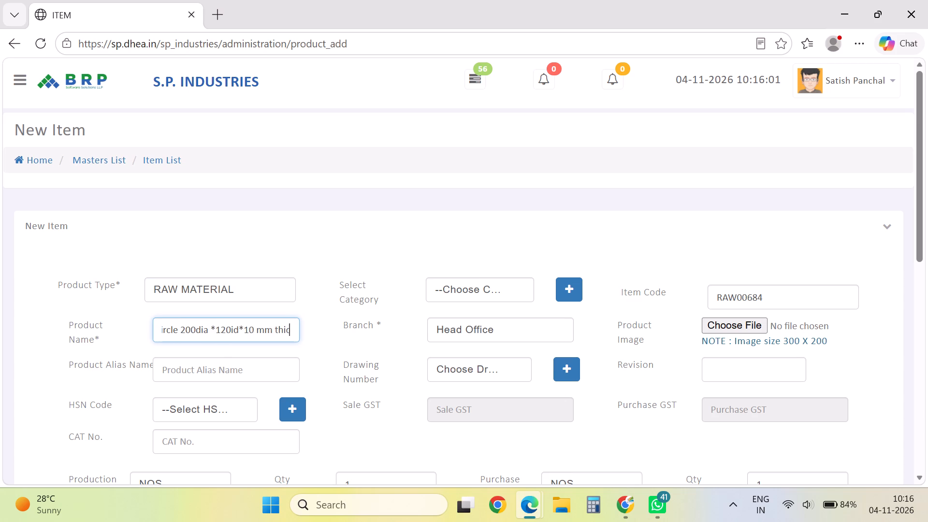
key(BackSpace)
key(BackSpace)
key(BackSpace)
key(BackSpace)
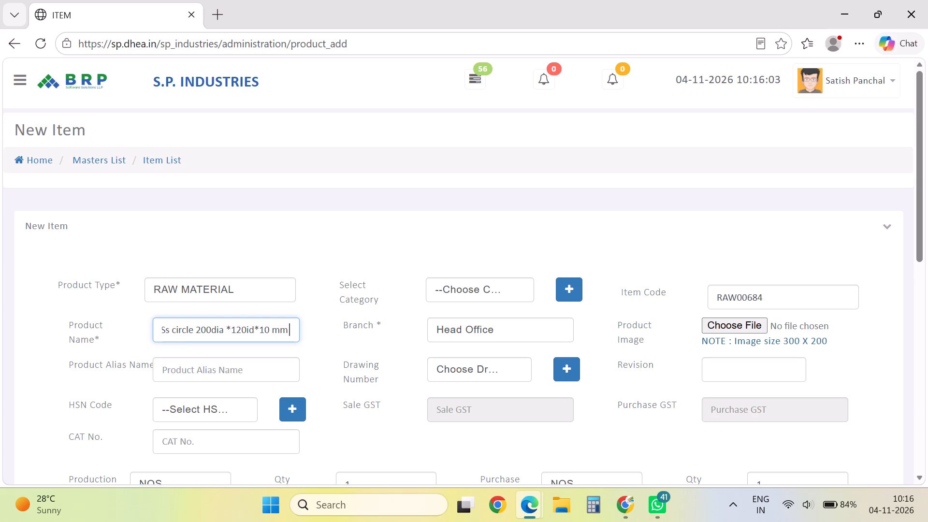
key(BackSpace)
Replace the asterisks in the product name with spaced X separators so the size reads 200dia X 120 id X 10 mm.
key(Left)
key(Left)
key(Left)
key(Left)
key(Left)
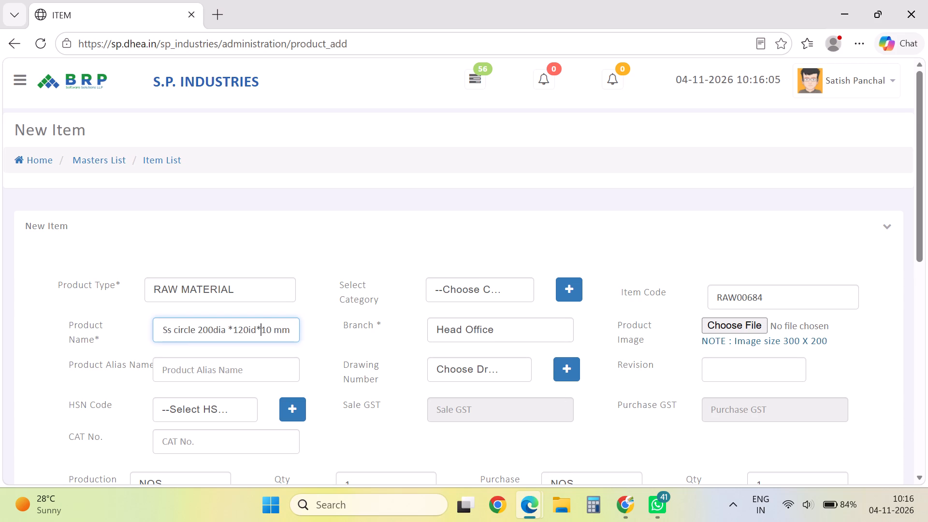
key(BackSpace)
key(x)
key(Left)
key(Left)
key(Right)
key(Right)
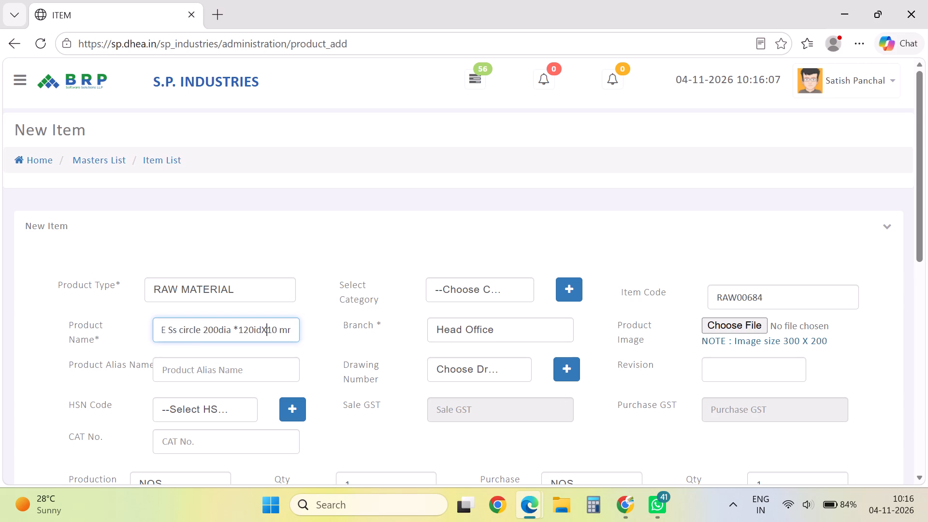
key(Left)
key(Right)
key(space)
key(Left)
key(Left)
key(space)
key(Left)
key(Left)
key(Left)
key(Left)
key(Left)
key(Left)
key(BackSpace)
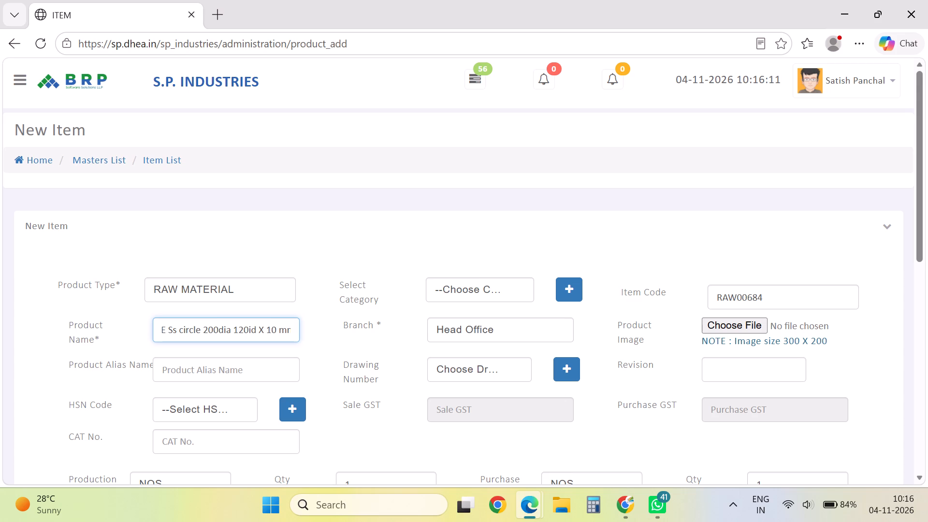
text(X)
key(space)
key(Left)
key(Left)
key(Left)
key(Right)
key(Right)
key(Right)
key(Right)
key(Right)
key(Right)
key(space)
Remove the duplicate Ss circle wording so the product name reads SS 304 CIRCLE 200dia X 120 id X 10 mm.
key(Left)
key(Left)
key(Left)
key(Left)
key(Left)
key(Left)
key(Left)
key(Left)
key(Left)
key(Left)
key(Left)
key(Left)
key(Left)
key(Left)
key(Left)
key(Left)
key(Left)
key(Left)
key(Left)
key(Left)
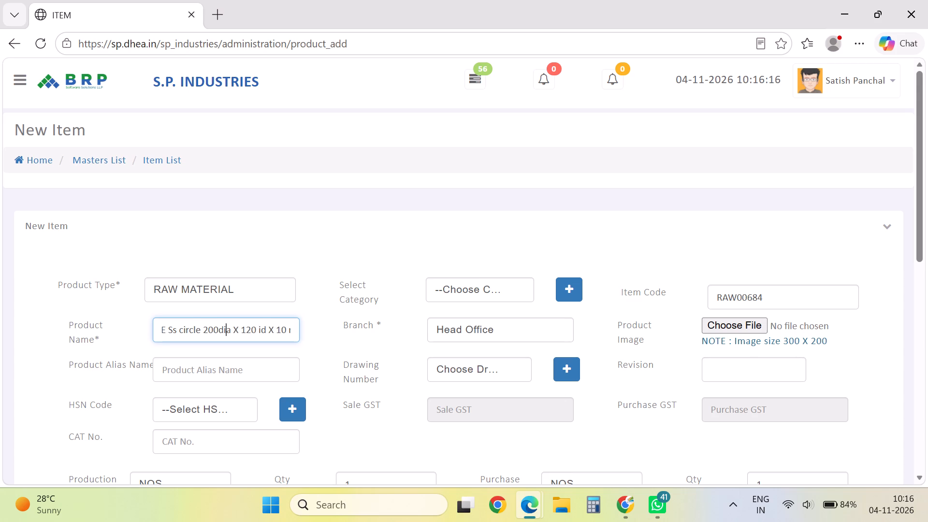
key(Right)
key(Right)
key(Right)
key(Right)
key(Right)
key(Right)
key(Right)
key(Right)
key(Right)
key(Right)
key(Right)
key(Right)
key(Right)
key(Right)
key(Right)
key(Right)
key(Right)
key(Right)
key(Right)
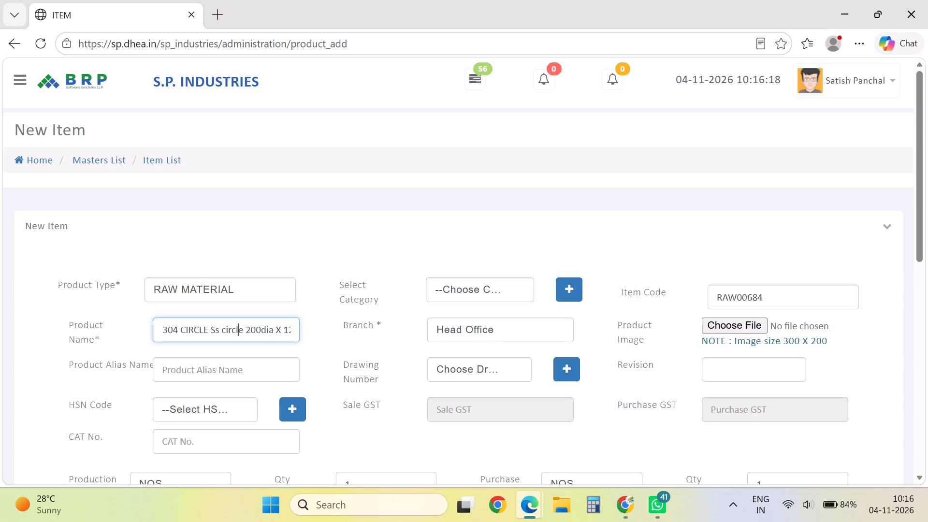
key(Right)
key(Right)
key(BackSpace)
key(BackSpace)
key(BackSpace)
key(BackSpace)
key(BackSpace)
key(BackSpace)
key(BackSpace)
key(BackSpace)
key(BackSpace)
key(BackSpace)
key(BackSpace)
key(space)
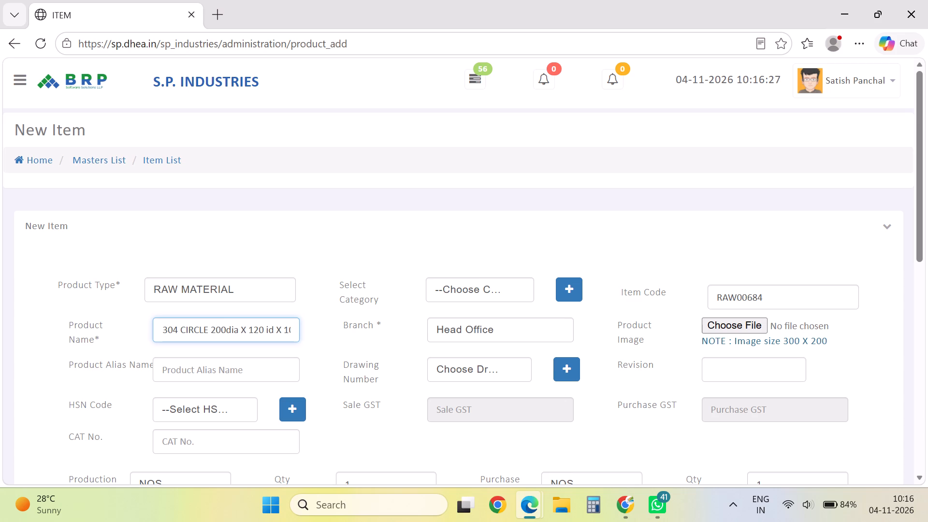
Search the HSN codes for 7219 and for CIRCLE, and select 72200 - SS CIRCLE 75x15 for the item.
click(203, 401)
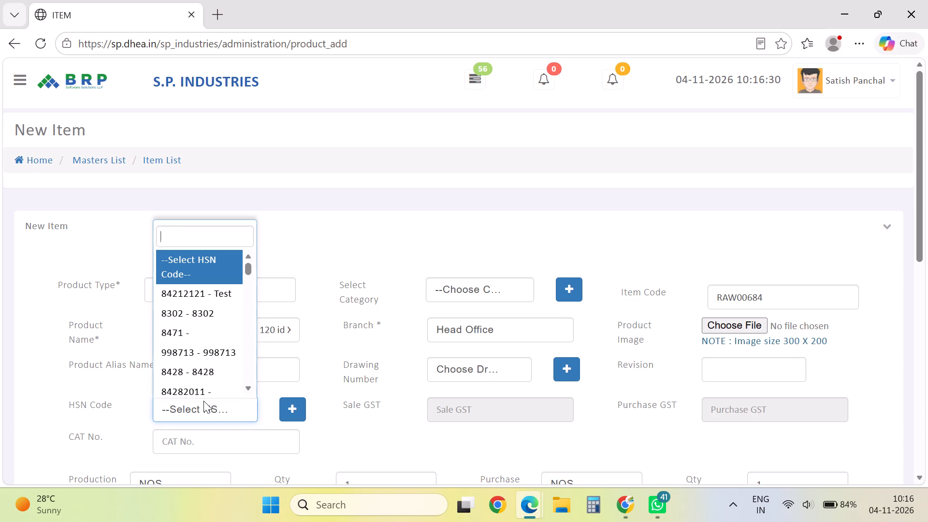
text(7219)
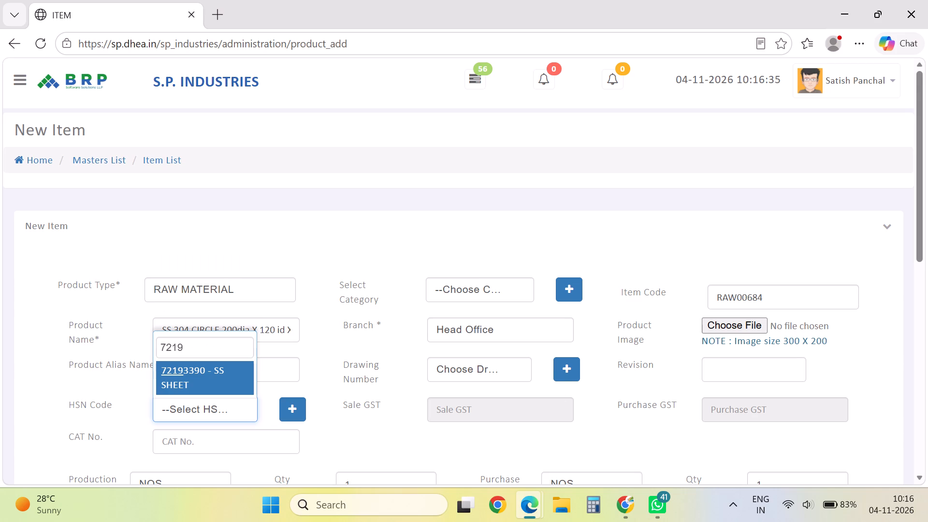
key(BackSpace)
key(BackSpace)
key(BackSpace)
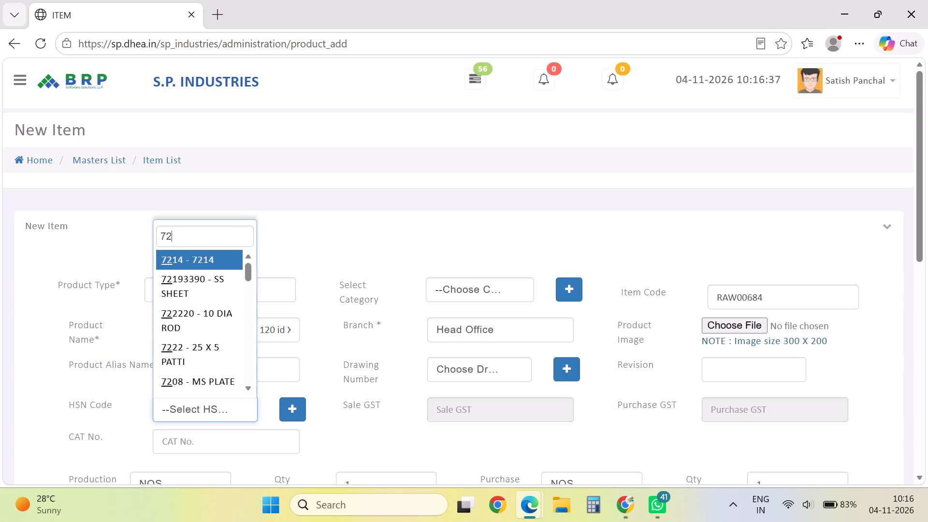
key(BackSpace)
key(BackSpace)
text(CIRC)
text(LE)
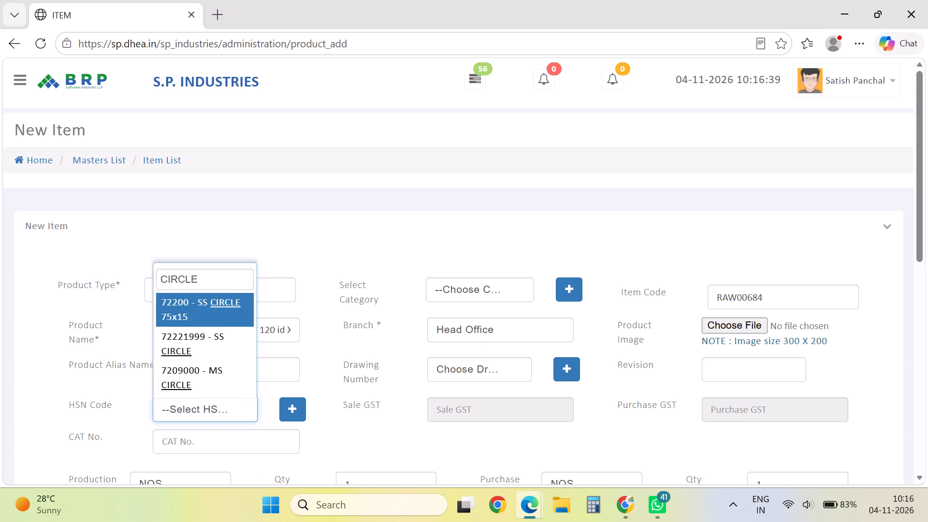
key(Down)
key(Up)
key(Down)
key(Up)
key(Down)
key(Down)
key(Down)
key(Up)
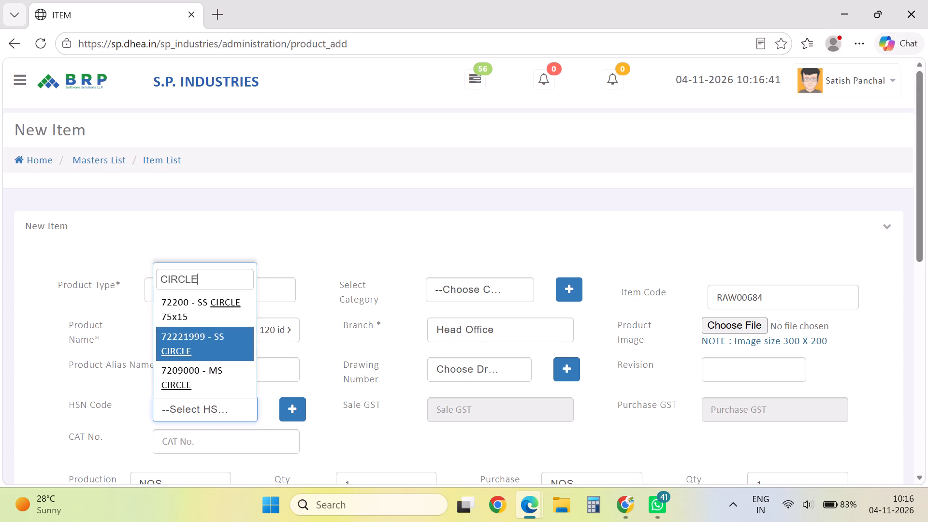
key(Up)
key(Down)
key(Down)
key(Up)
key(Down)
key(Up)
key(Up)
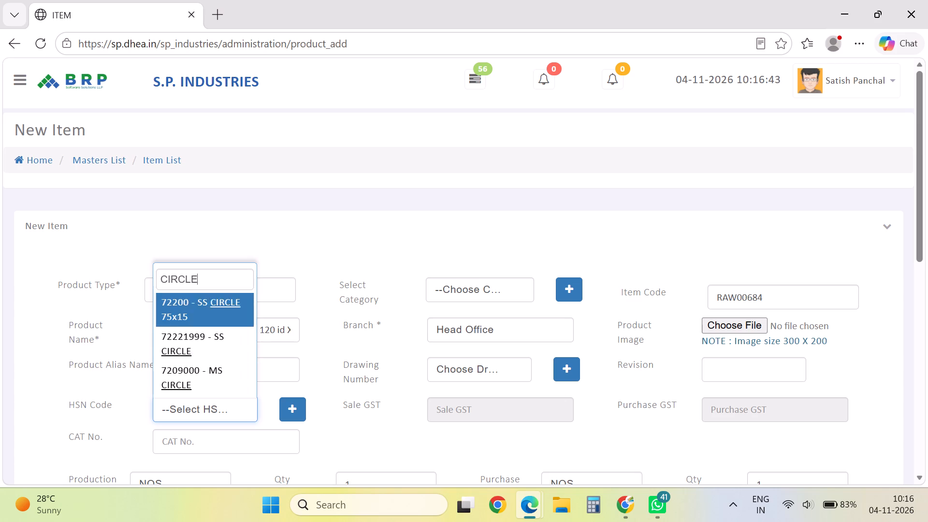
key(Down)
key(Up)
key(Return)
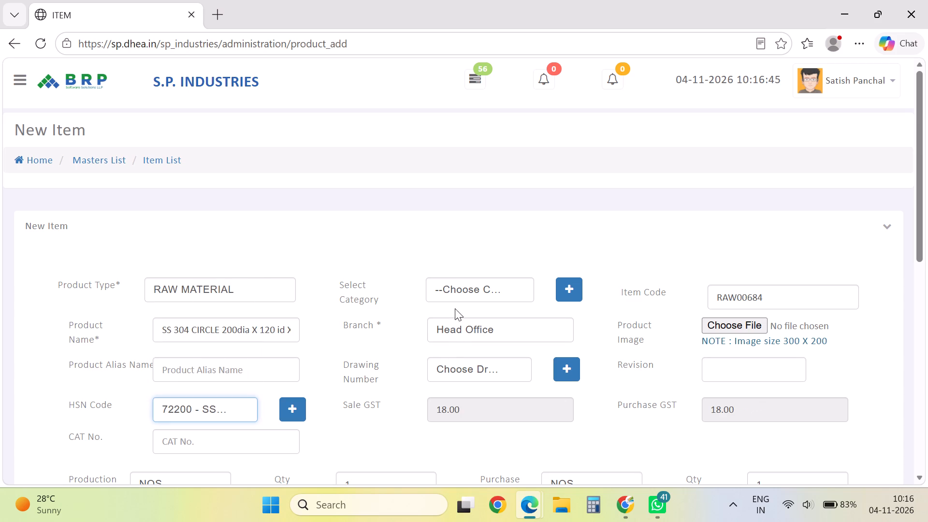
Set the item's category to PRIMARY and both its production and purchase units to KG.
click(462, 291)
click(451, 360)
drag(927, 179, 927, 218)
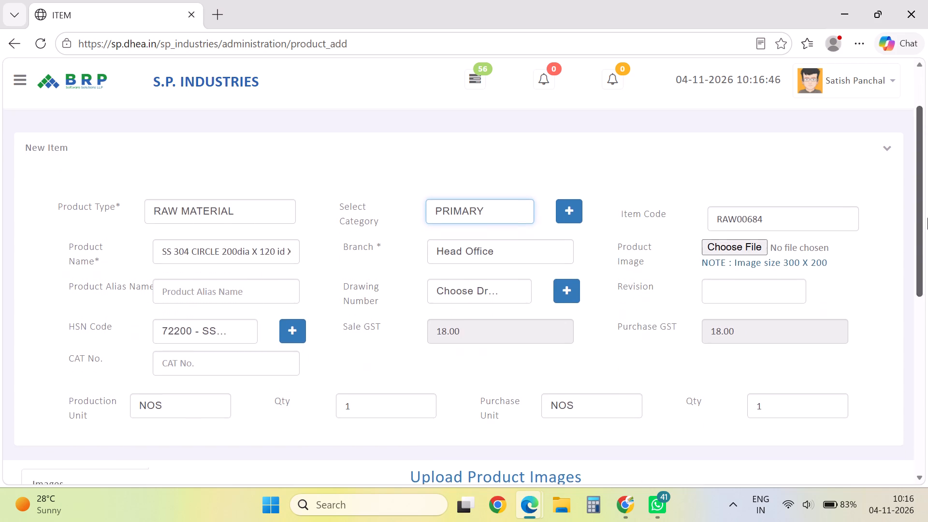
drag(927, 218, 925, 237)
click(201, 359)
click(188, 261)
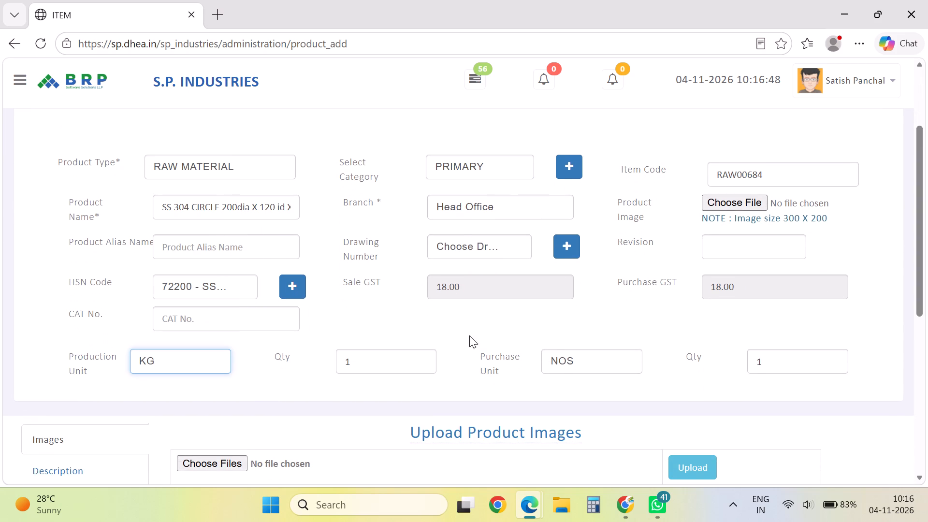
click(585, 363)
drag(578, 249, 578, 242)
Save the new SS 304 circle item.
drag(918, 221, 921, 193)
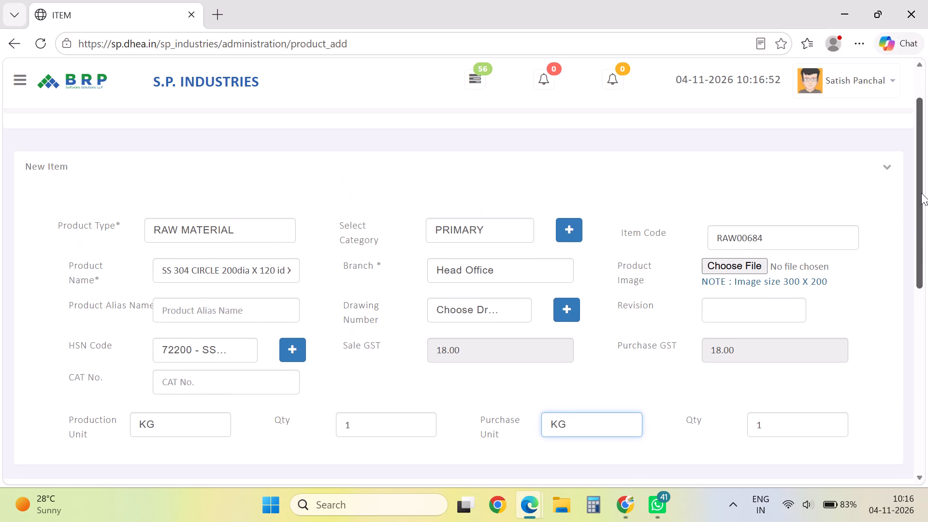
drag(921, 193, 918, 473)
click(489, 433)
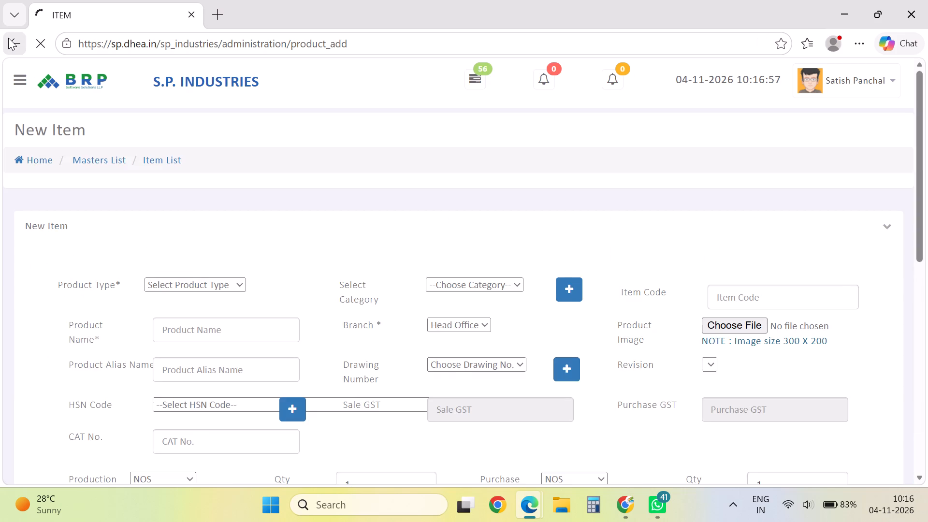
Return to the item list and approve the pending SS 304 CIRCLE 200dia X 120 id X 10 mm item.
click(8, 38)
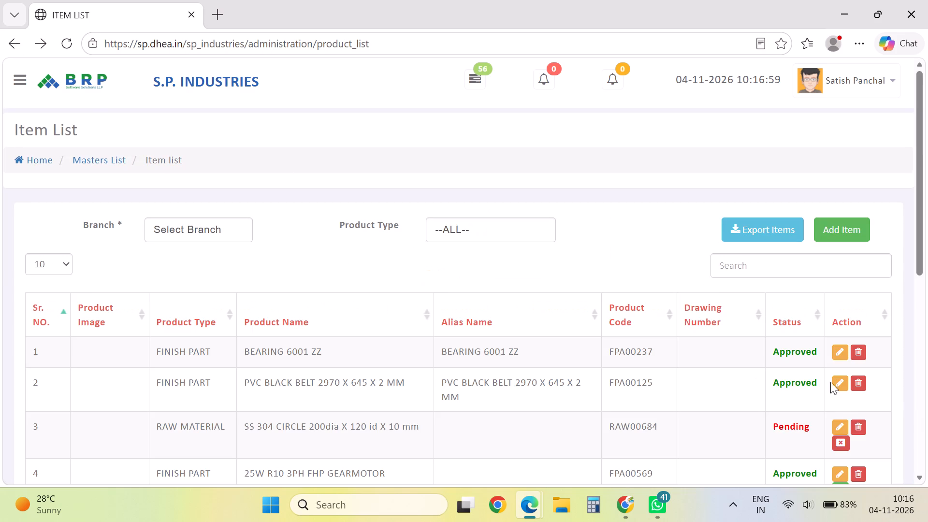
click(843, 443)
Switch to Google Chrome and reload the purchase order form.
click(618, 502)
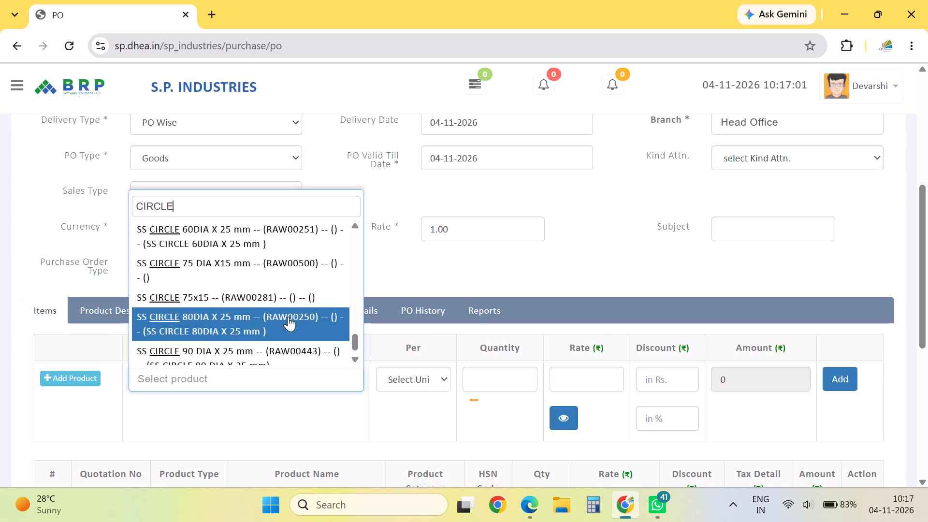
click(65, 50)
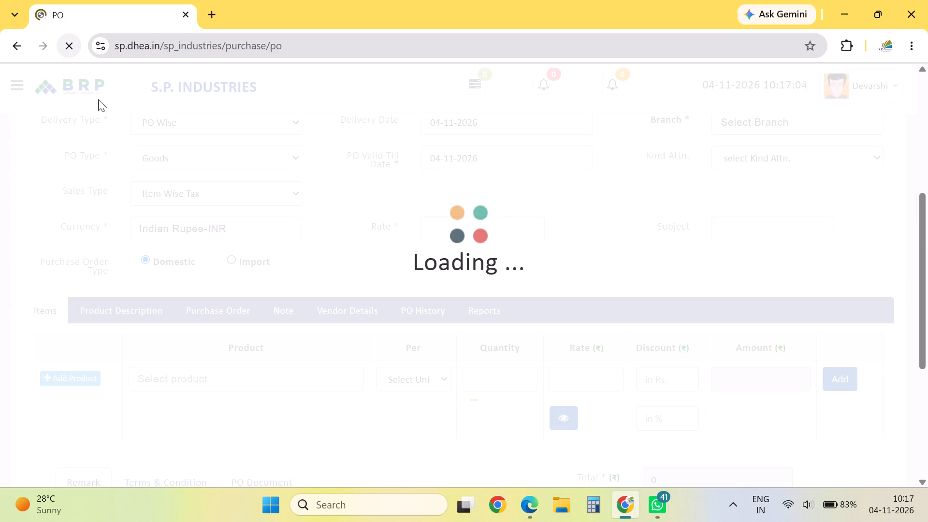
Fill the new purchase order's header with vendor BUTBHAVANI METAL, series PO and branch Head Office.
click(918, 245)
drag(923, 262, 915, 159)
click(232, 252)
text(BUT)
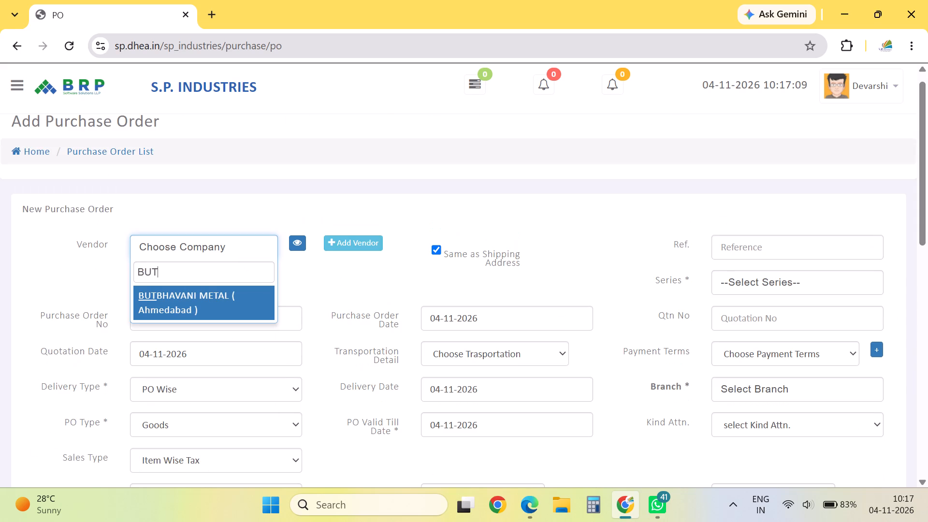
key(Return)
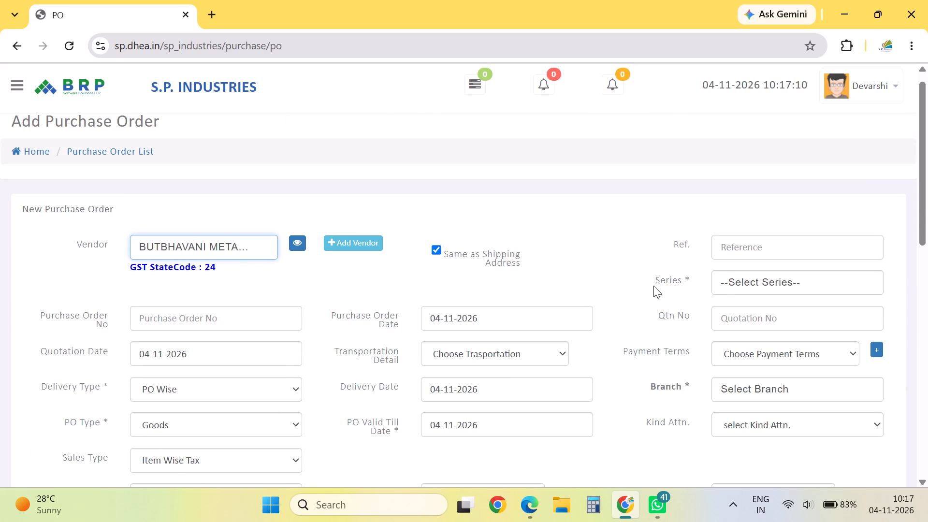
click(720, 285)
click(726, 345)
drag(750, 390, 753, 396)
click(753, 452)
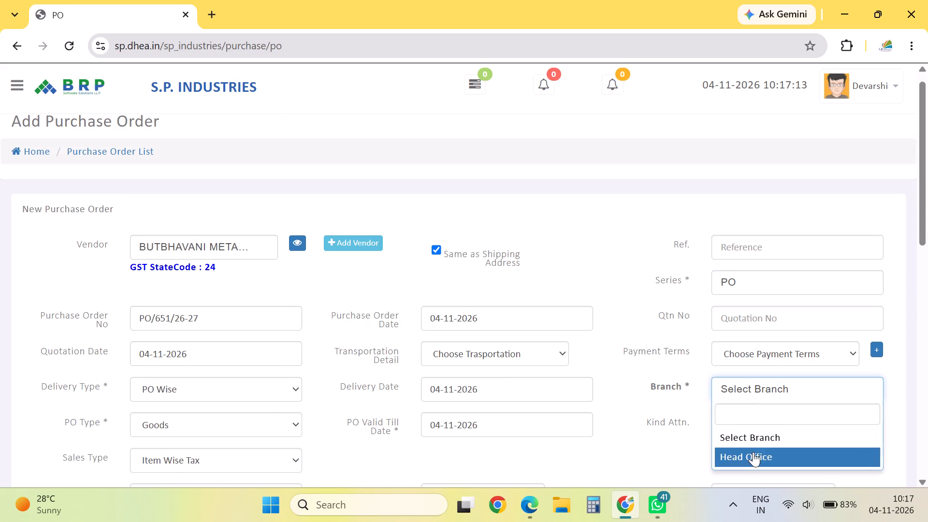
Search the order's products for SS 304 CIRCLE and select SS 304 CIRCLE 200dia X 120 id X 10 mm.
drag(927, 216, 901, 358)
click(345, 279)
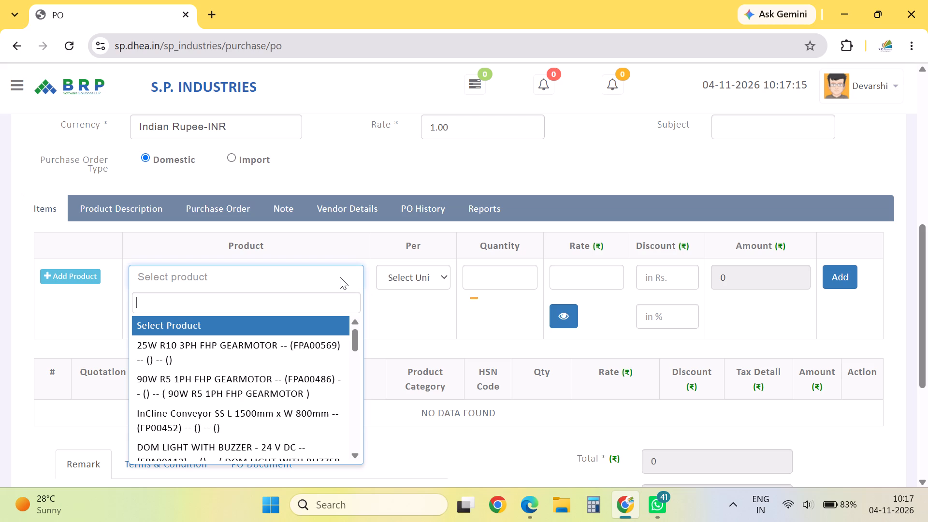
key(s)
text(S 304 CIRCLE)
key(Down)
key(Up)
key(Down)
key(Down)
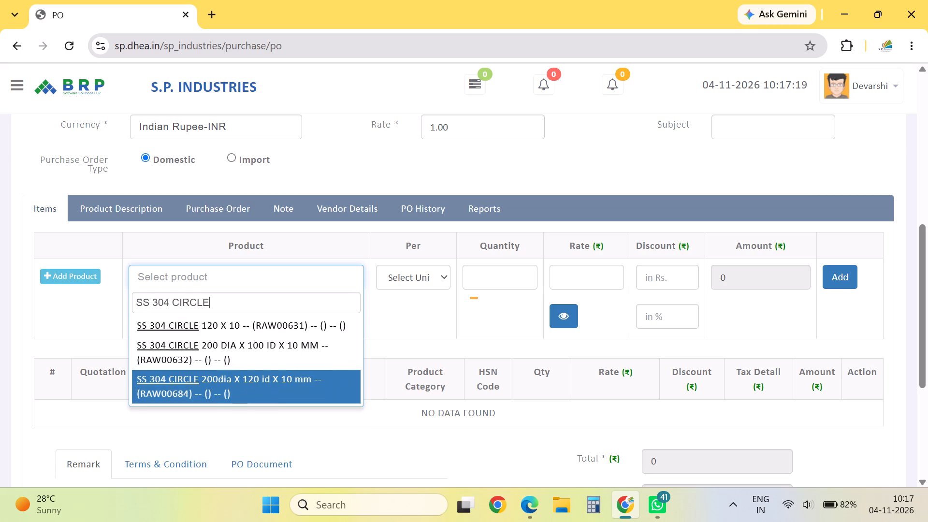
key(Up)
key(Down)
key(Up)
key(Down)
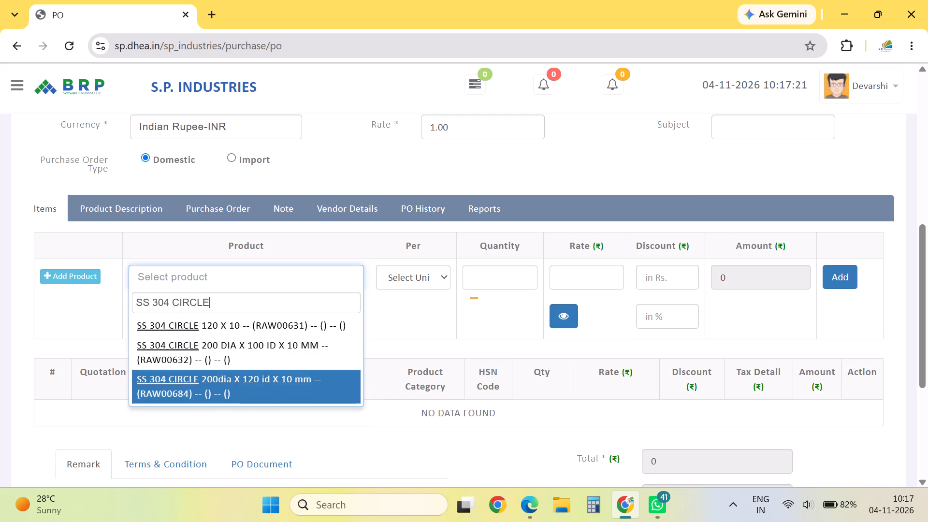
key(Up)
key(Up)
key(Down)
key(Down)
key(Up)
key(Down)
key(Up)
key(Down)
key(Up)
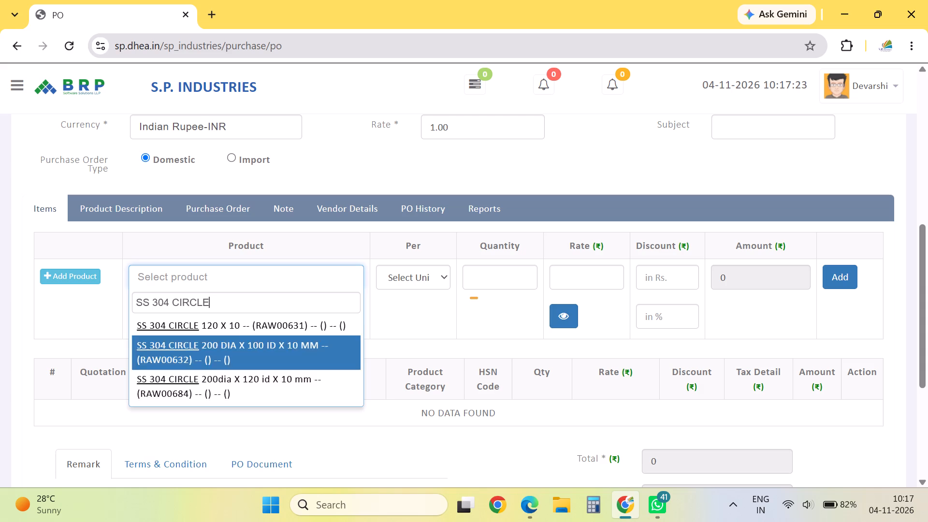
key(Down)
key(Up)
key(Down)
key(Up)
key(Down)
key(Up)
key(Down)
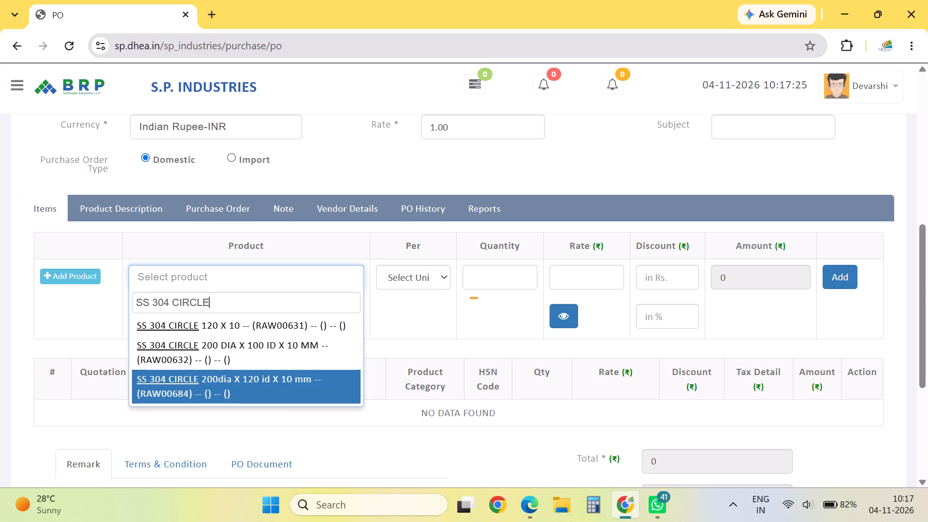
key(Return)
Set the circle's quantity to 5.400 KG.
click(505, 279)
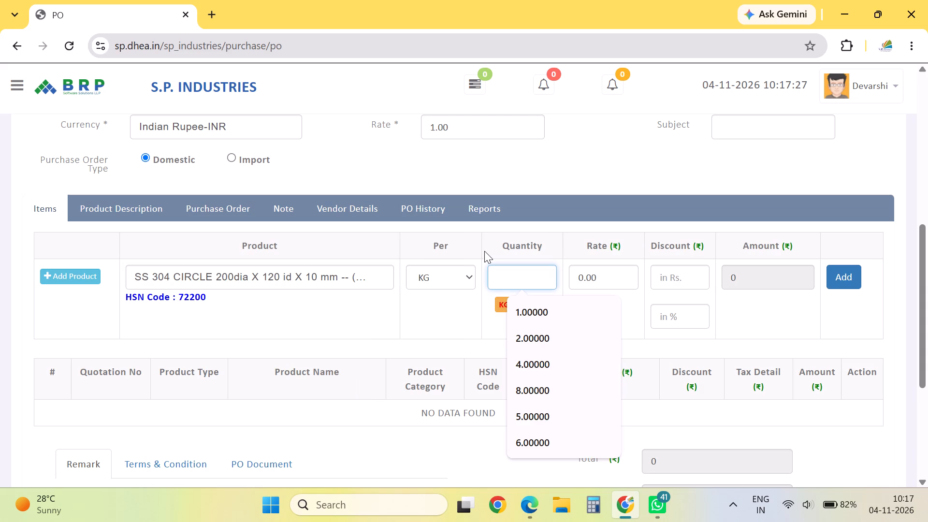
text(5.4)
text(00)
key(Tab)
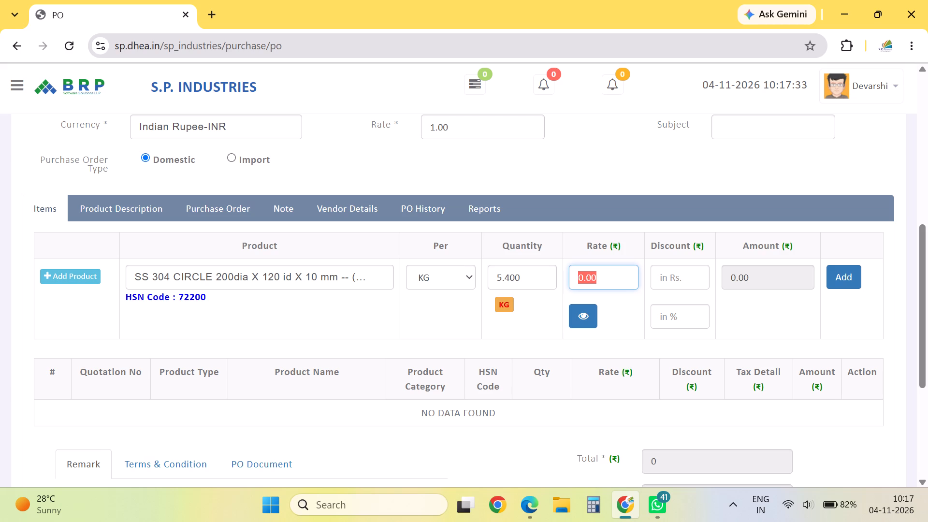
Set the circle's quantity to 5.200 KG and its rate to 270, and add it to the order's items.
key(shift+Tab)
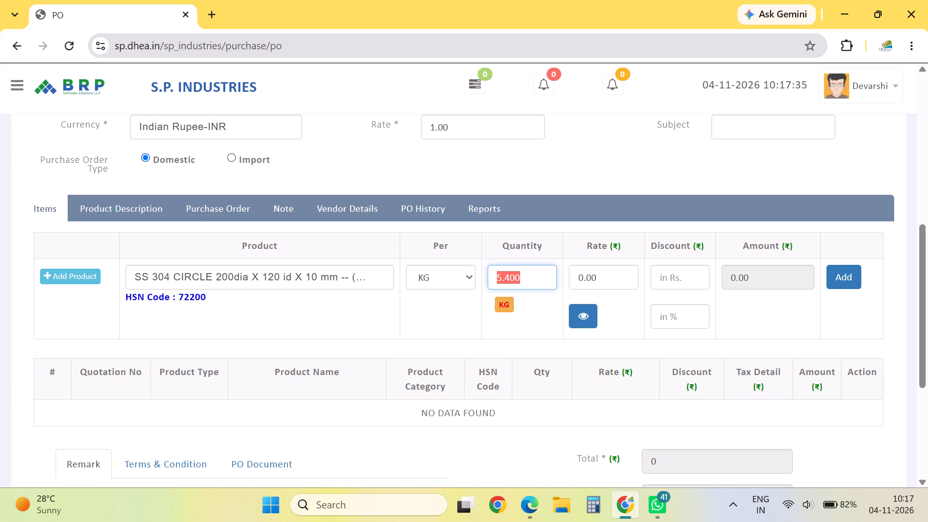
key(BackSpace)
text(5.200)
key(Tab)
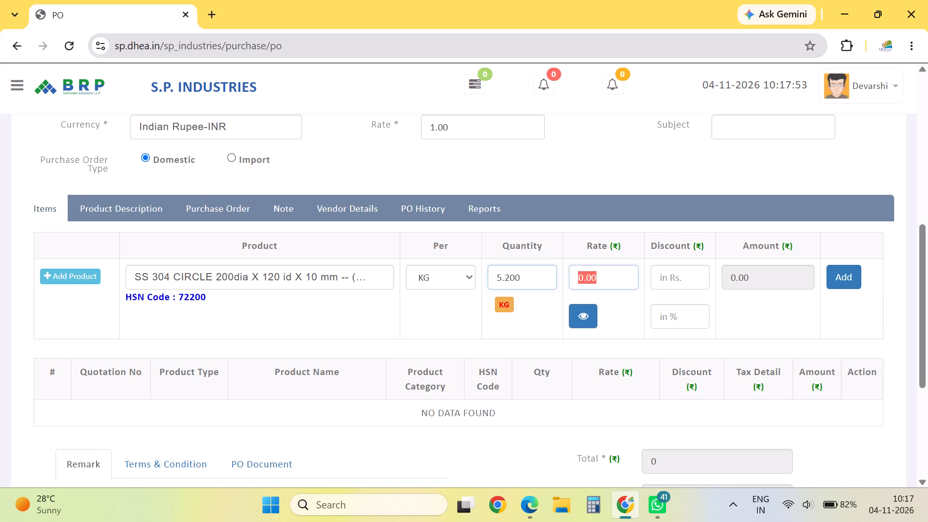
text(270)
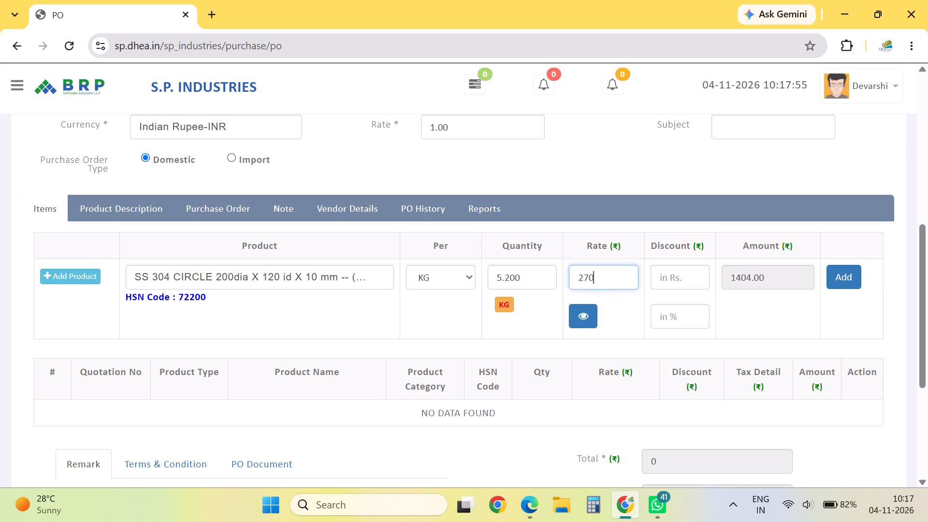
click(833, 281)
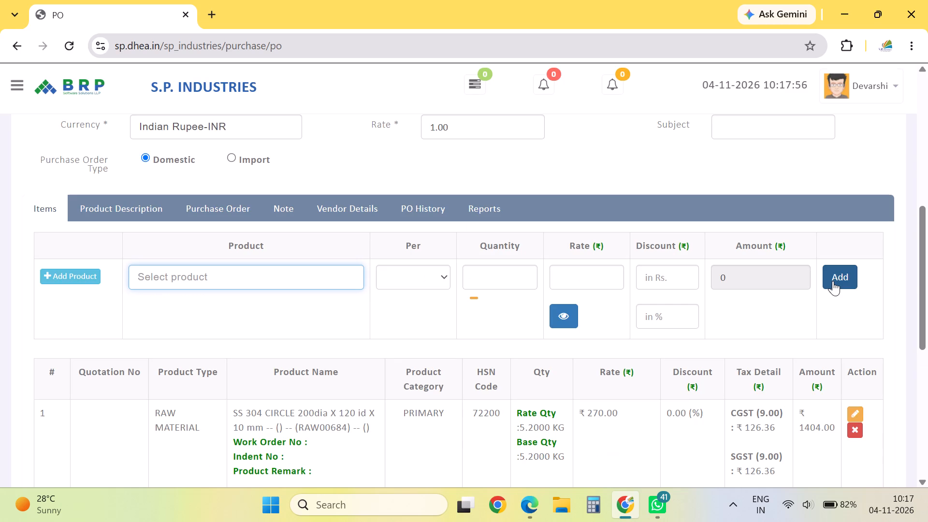
Submit the completed BUTBHAVANI METAL purchase order.
drag(925, 275, 927, 394)
click(268, 428)
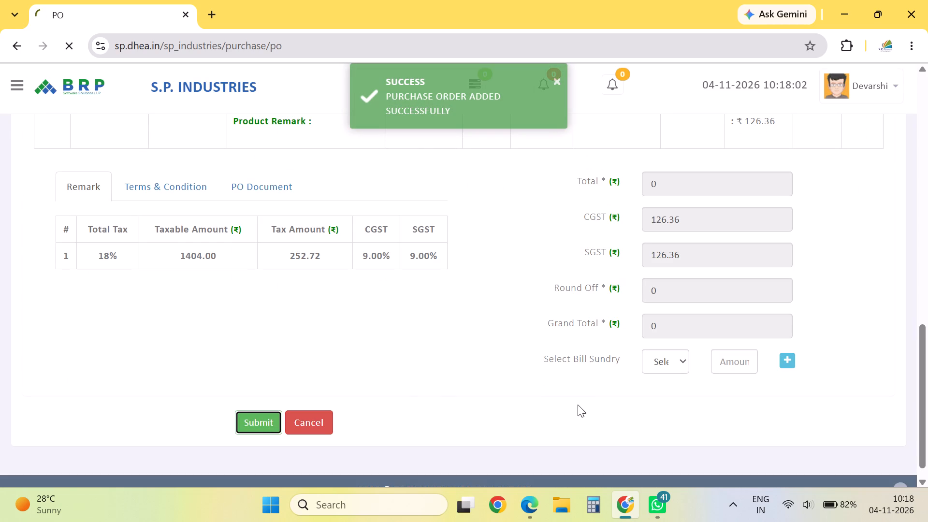
Set the approval status of BUTBHAVANI METAL's purchase order PO/651/26-27 to Approve and add the entry.
drag(927, 252, 927, 273)
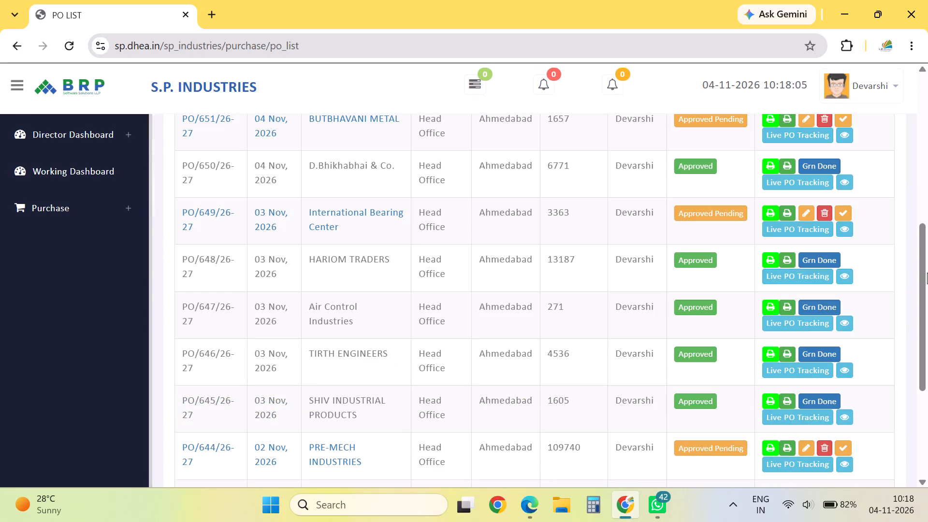
drag(927, 273, 927, 274)
drag(927, 267, 927, 171)
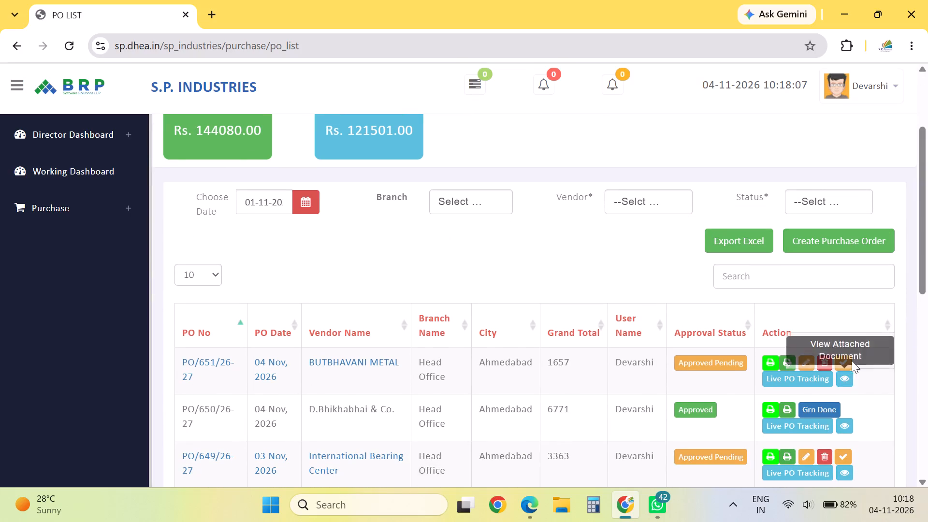
click(850, 357)
click(238, 396)
click(238, 382)
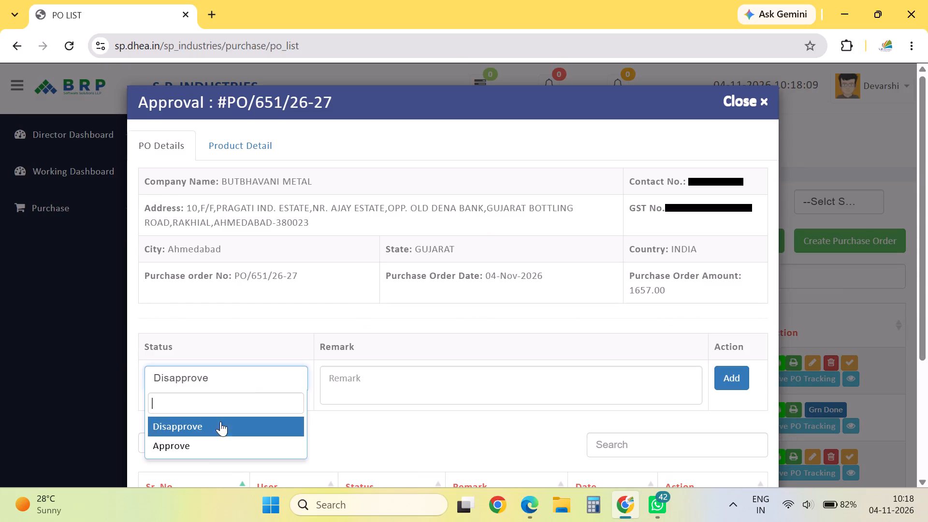
click(213, 443)
click(716, 379)
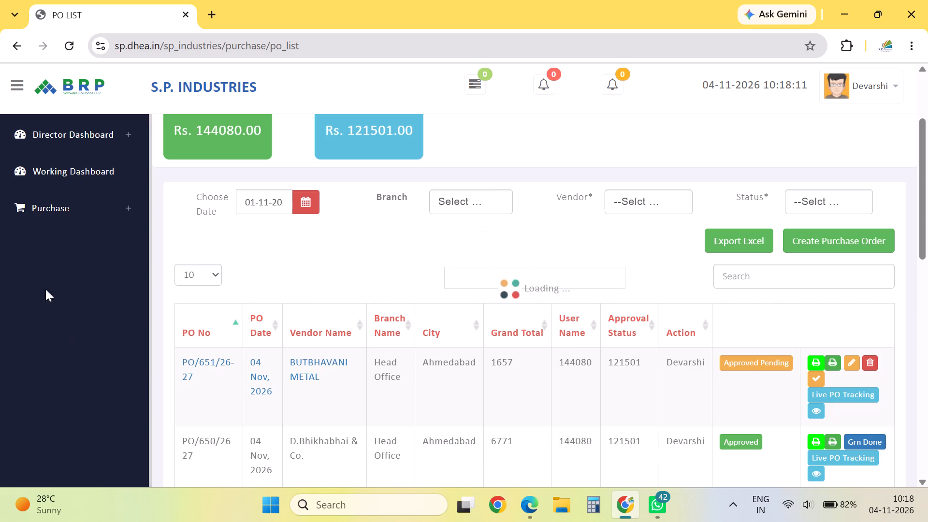
Open the Pending Inward List and dismiss the chat notification covering the order's row.
click(70, 214)
click(98, 346)
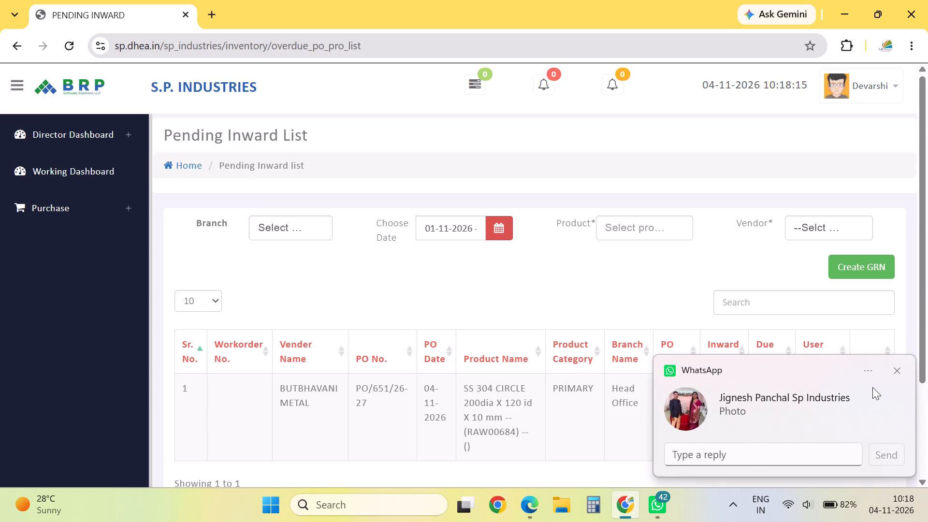
click(899, 372)
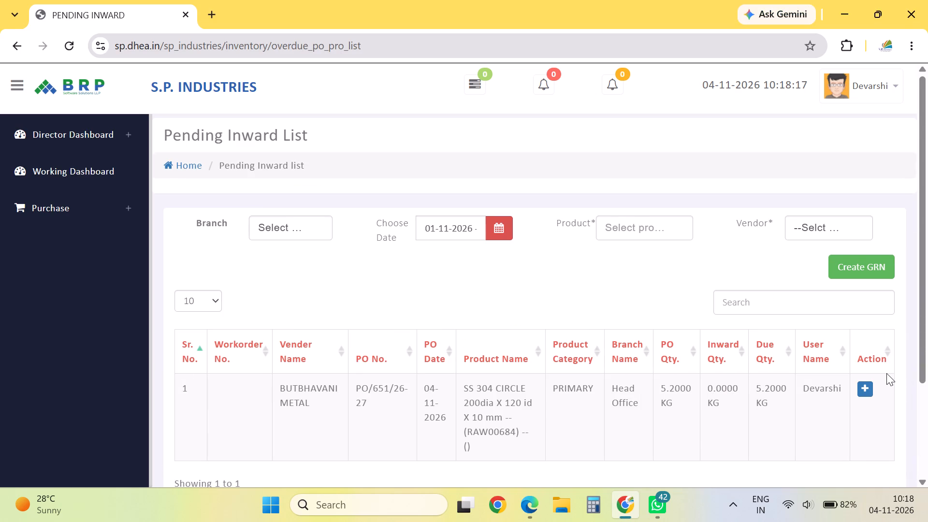
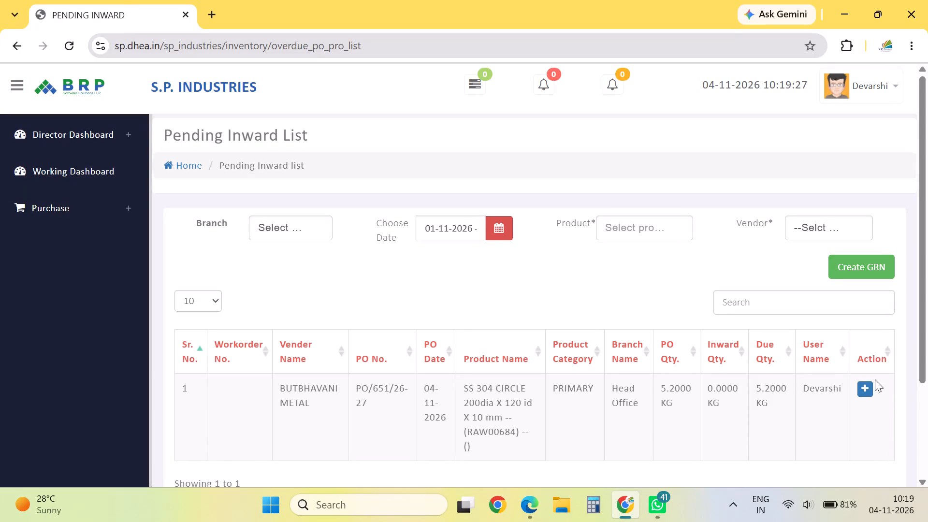
Start a G.R.N. for BUTBHAVANI METAL's pending order PO/651/26-27 and set its date to 03-11-2026.
click(872, 385)
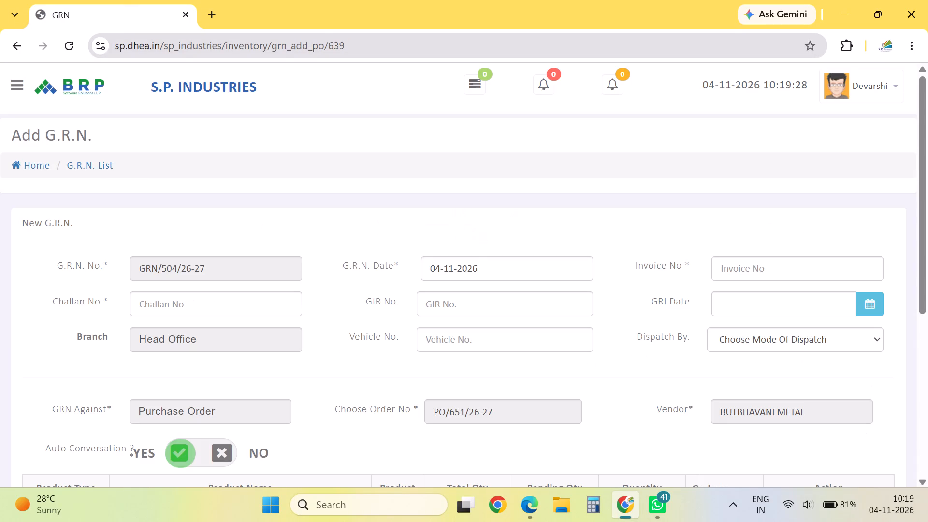
click(516, 268)
click(478, 370)
Fill in the G.R.N. with invoice number BBM/0165/26-27, challan number 0165 and ROAD as the mode of dispatch.
click(777, 284)
click(780, 276)
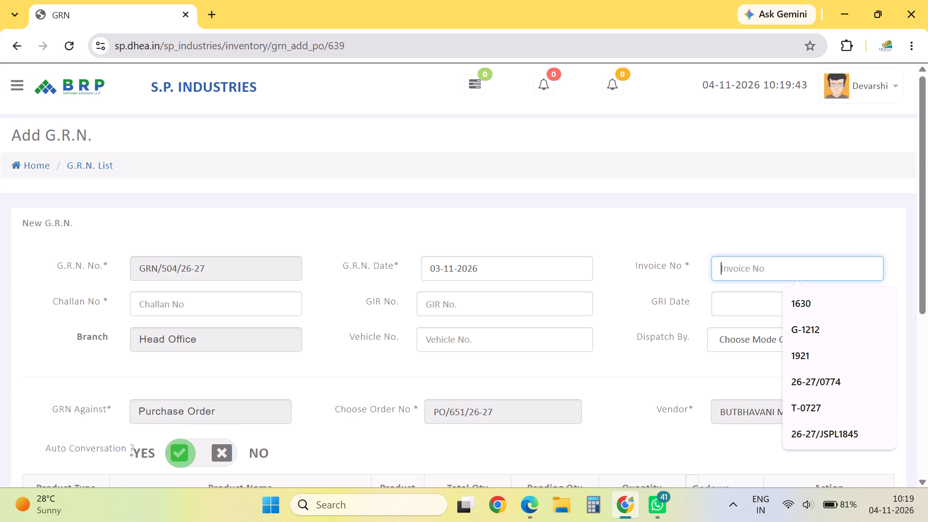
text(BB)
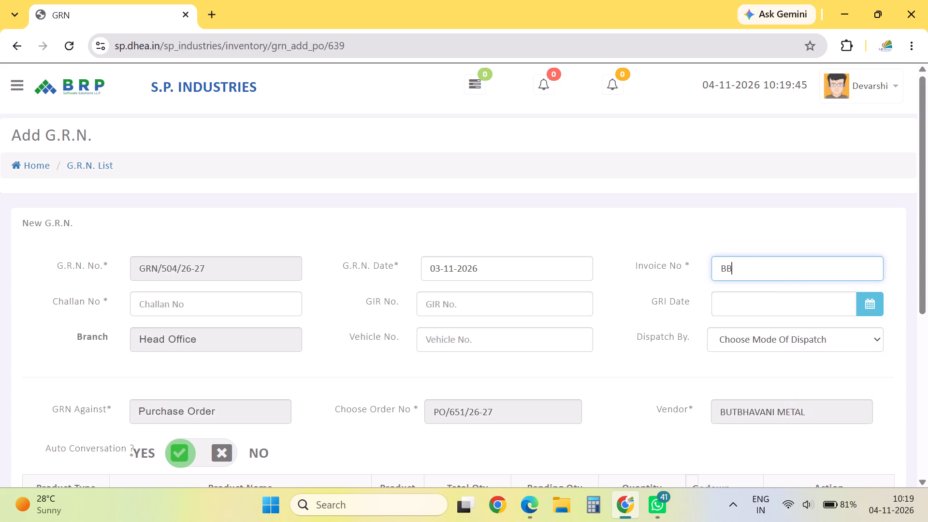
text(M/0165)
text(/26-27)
click(193, 301)
text(0165)
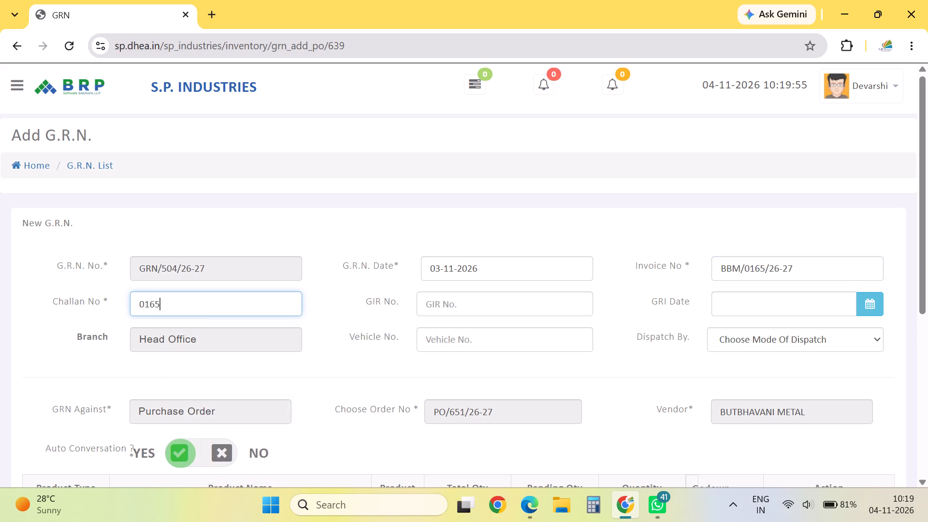
click(751, 345)
drag(760, 396, 760, 384)
Enter a received quantity of 5.200 KG for the SS 304 circle and submit the G.R.N.
drag(927, 174, 927, 221)
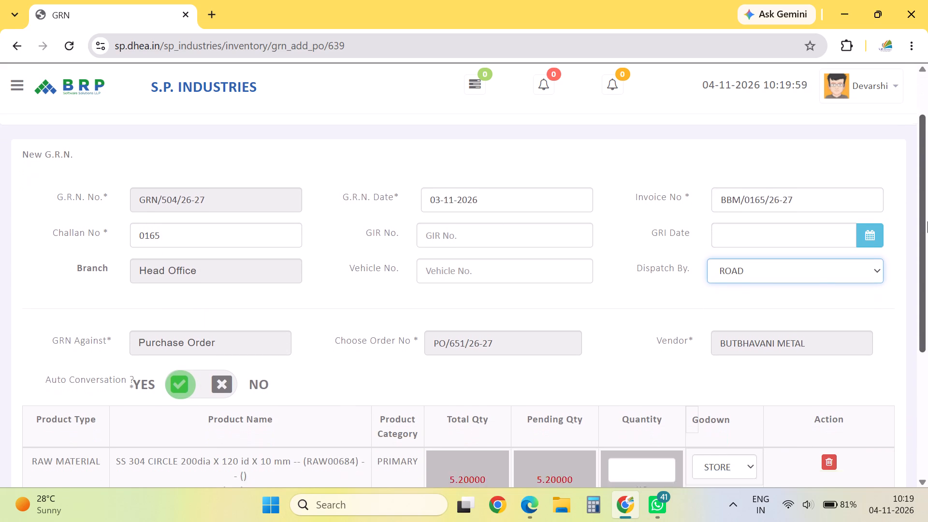
drag(927, 221, 927, 360)
click(679, 249)
click(663, 250)
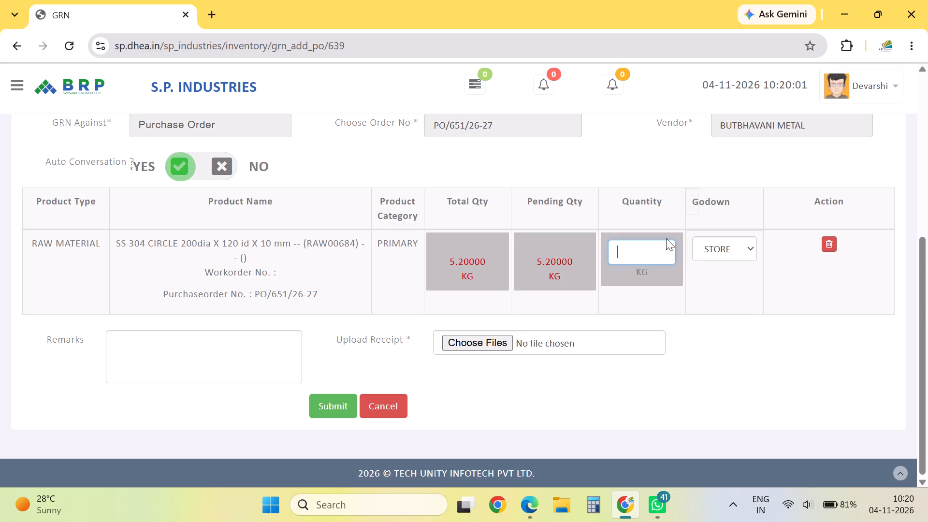
text(5.200)
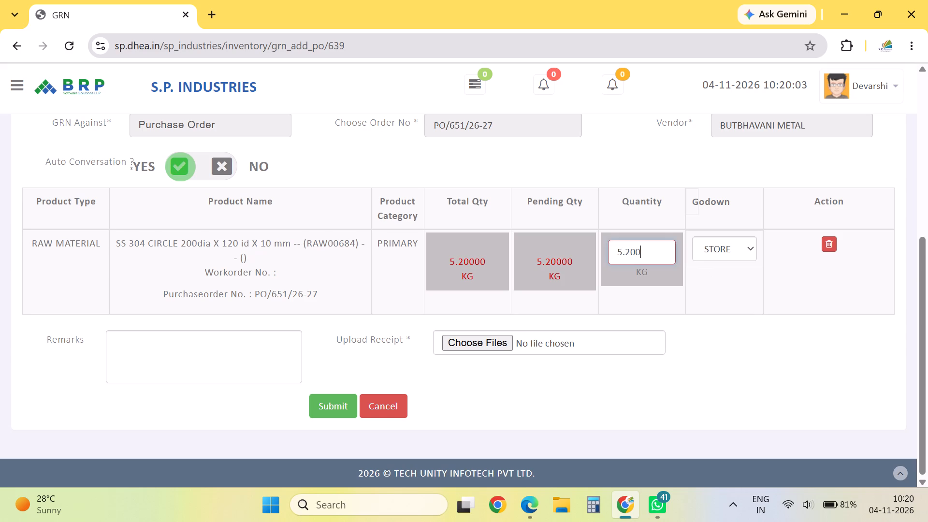
drag(924, 287, 927, 348)
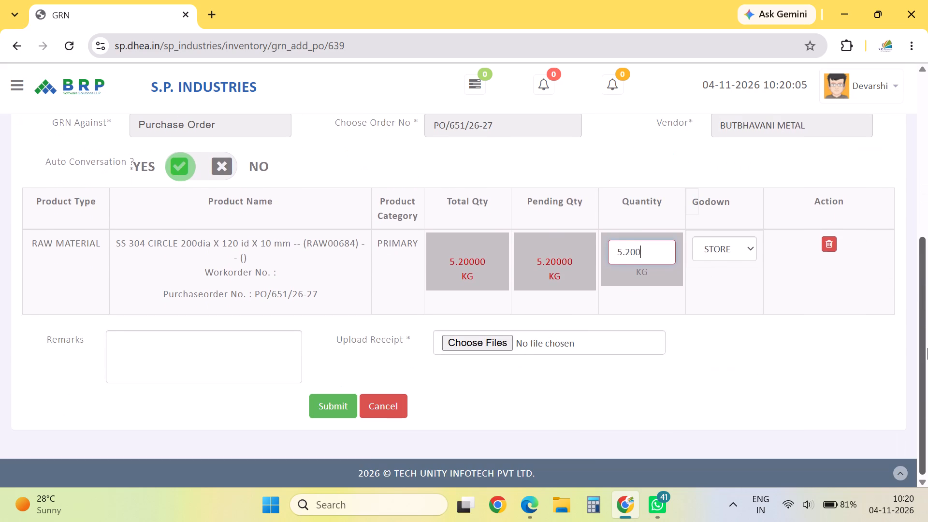
drag(927, 348, 922, 409)
click(328, 406)
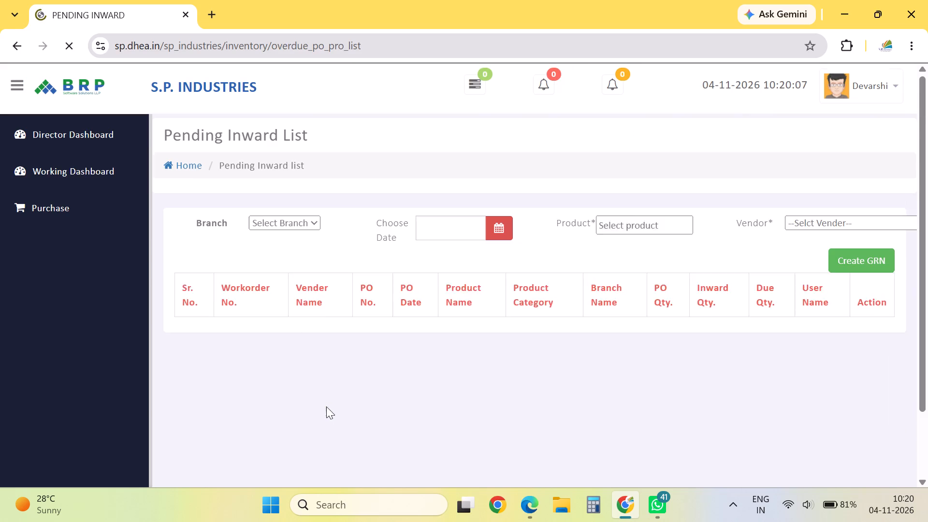